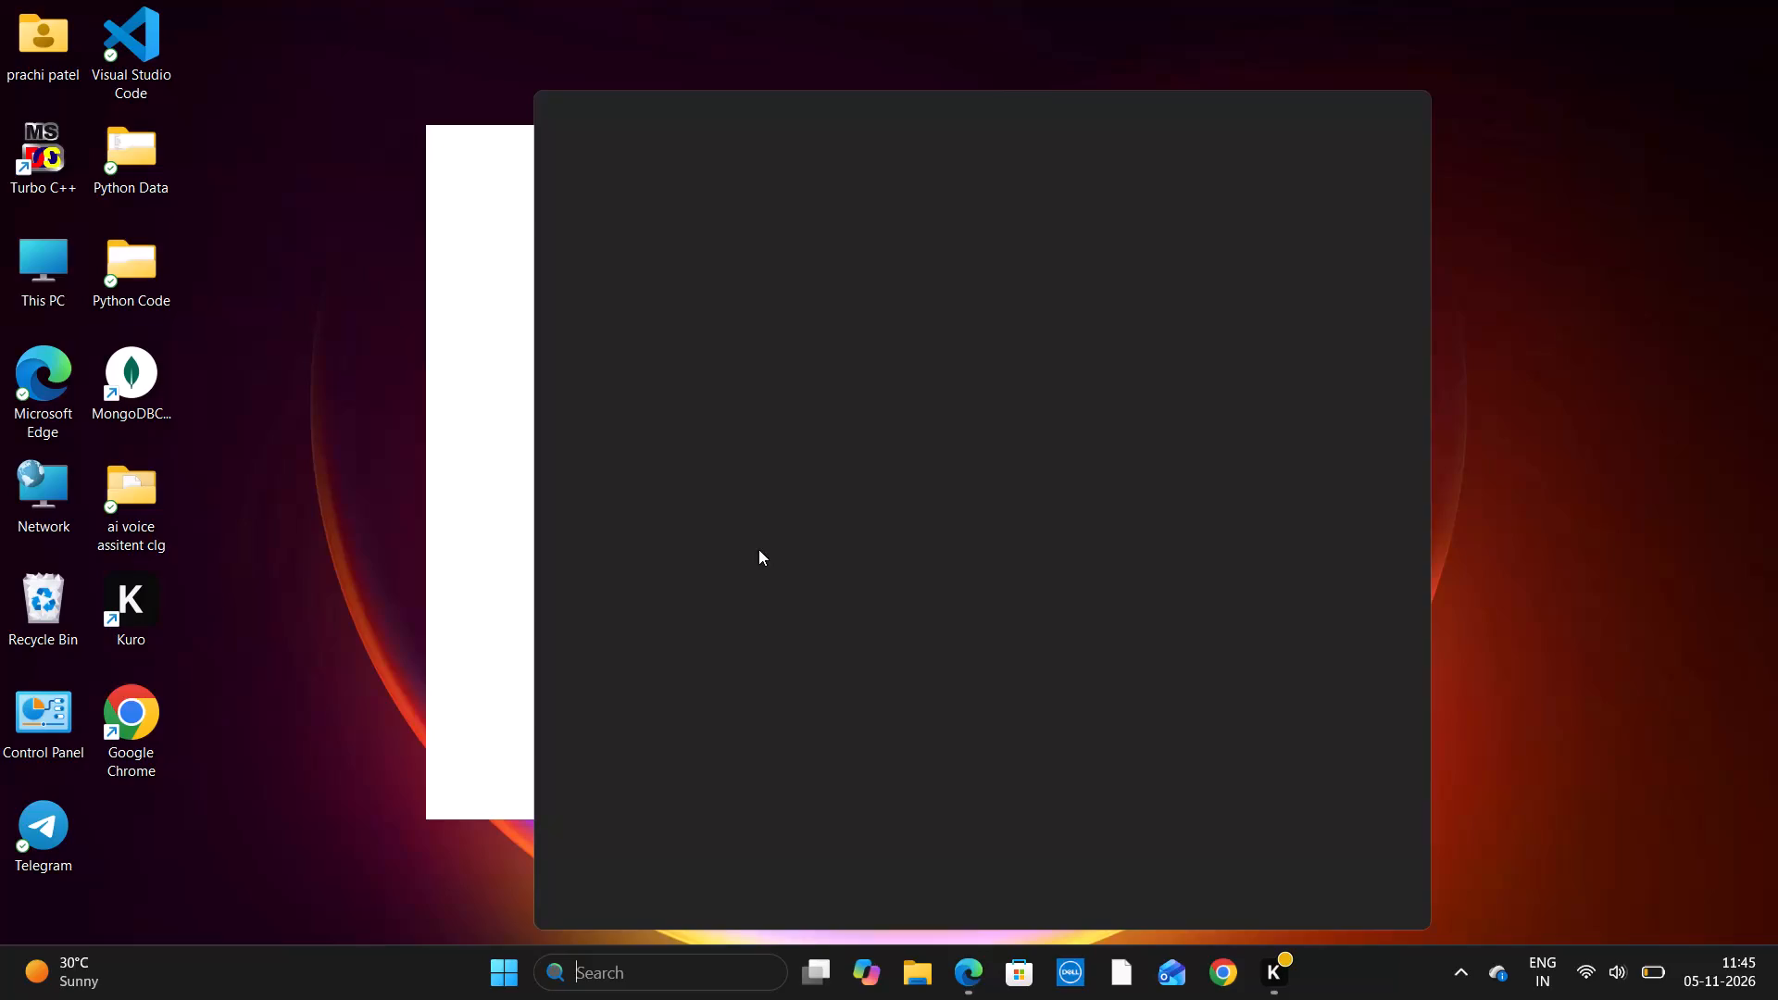
Open Figma from the recent web search, open the Untitled design file edited 1 hour ago, and show its iPhone 16 - 3 frame.
click(764, 339)
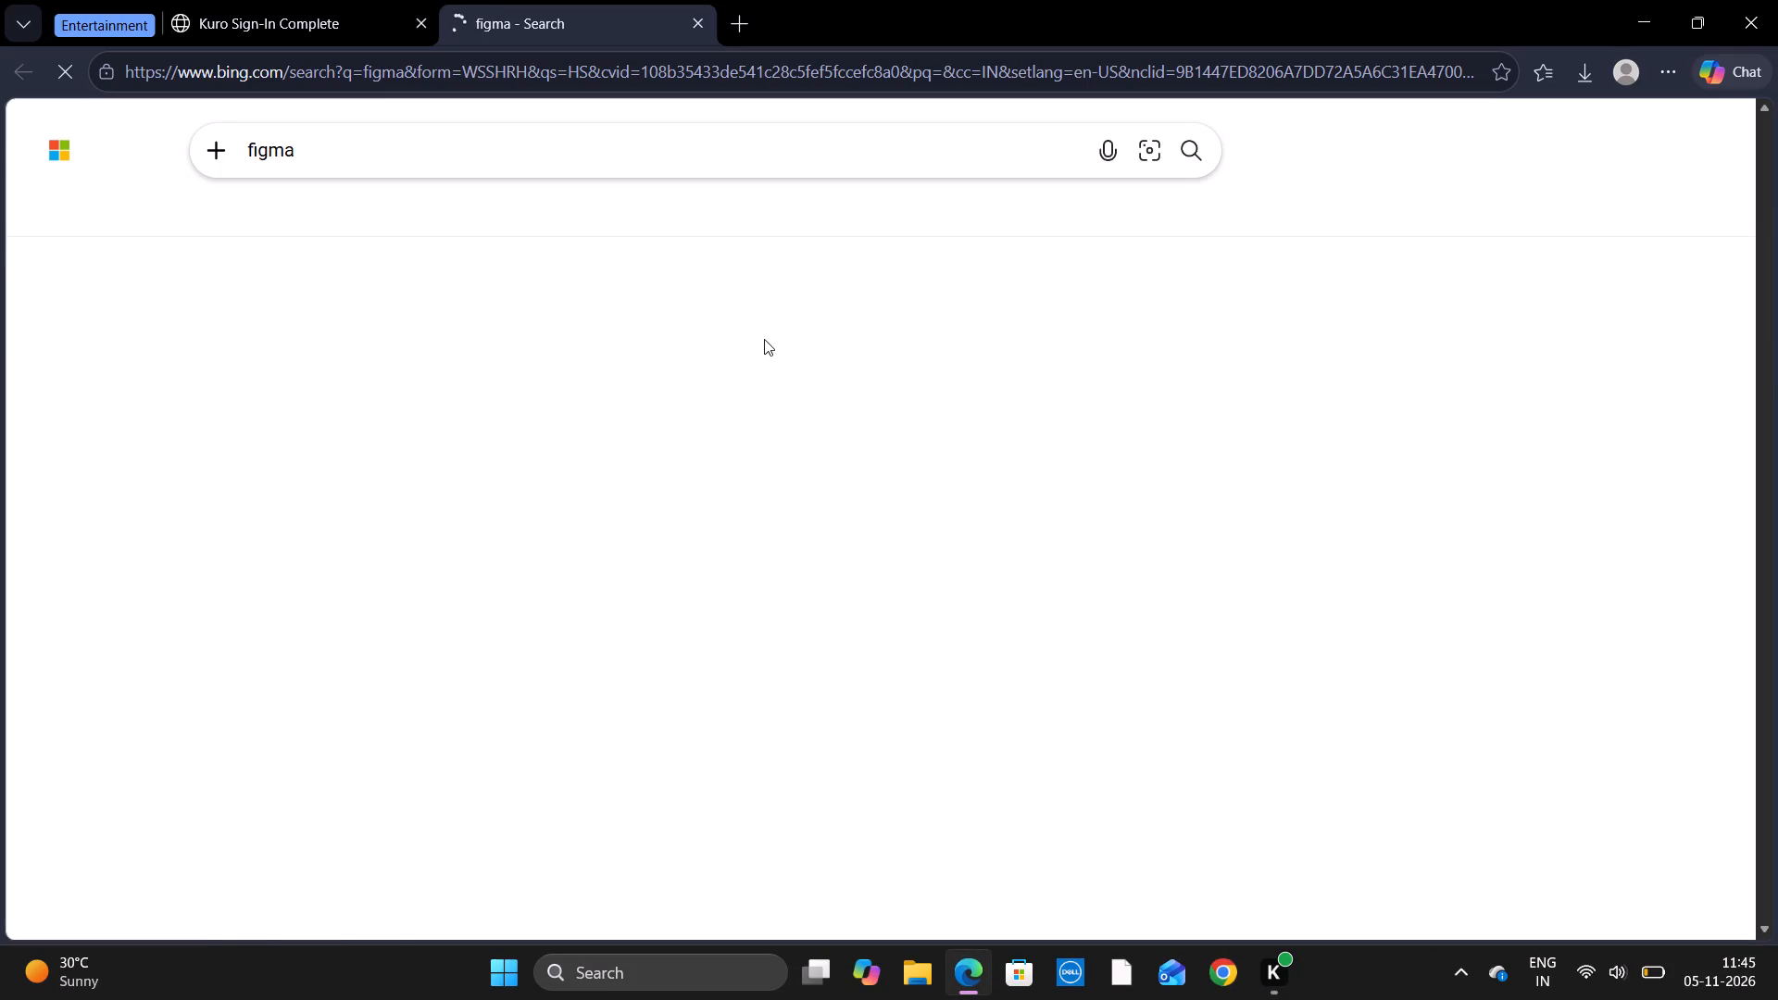
click(279, 378)
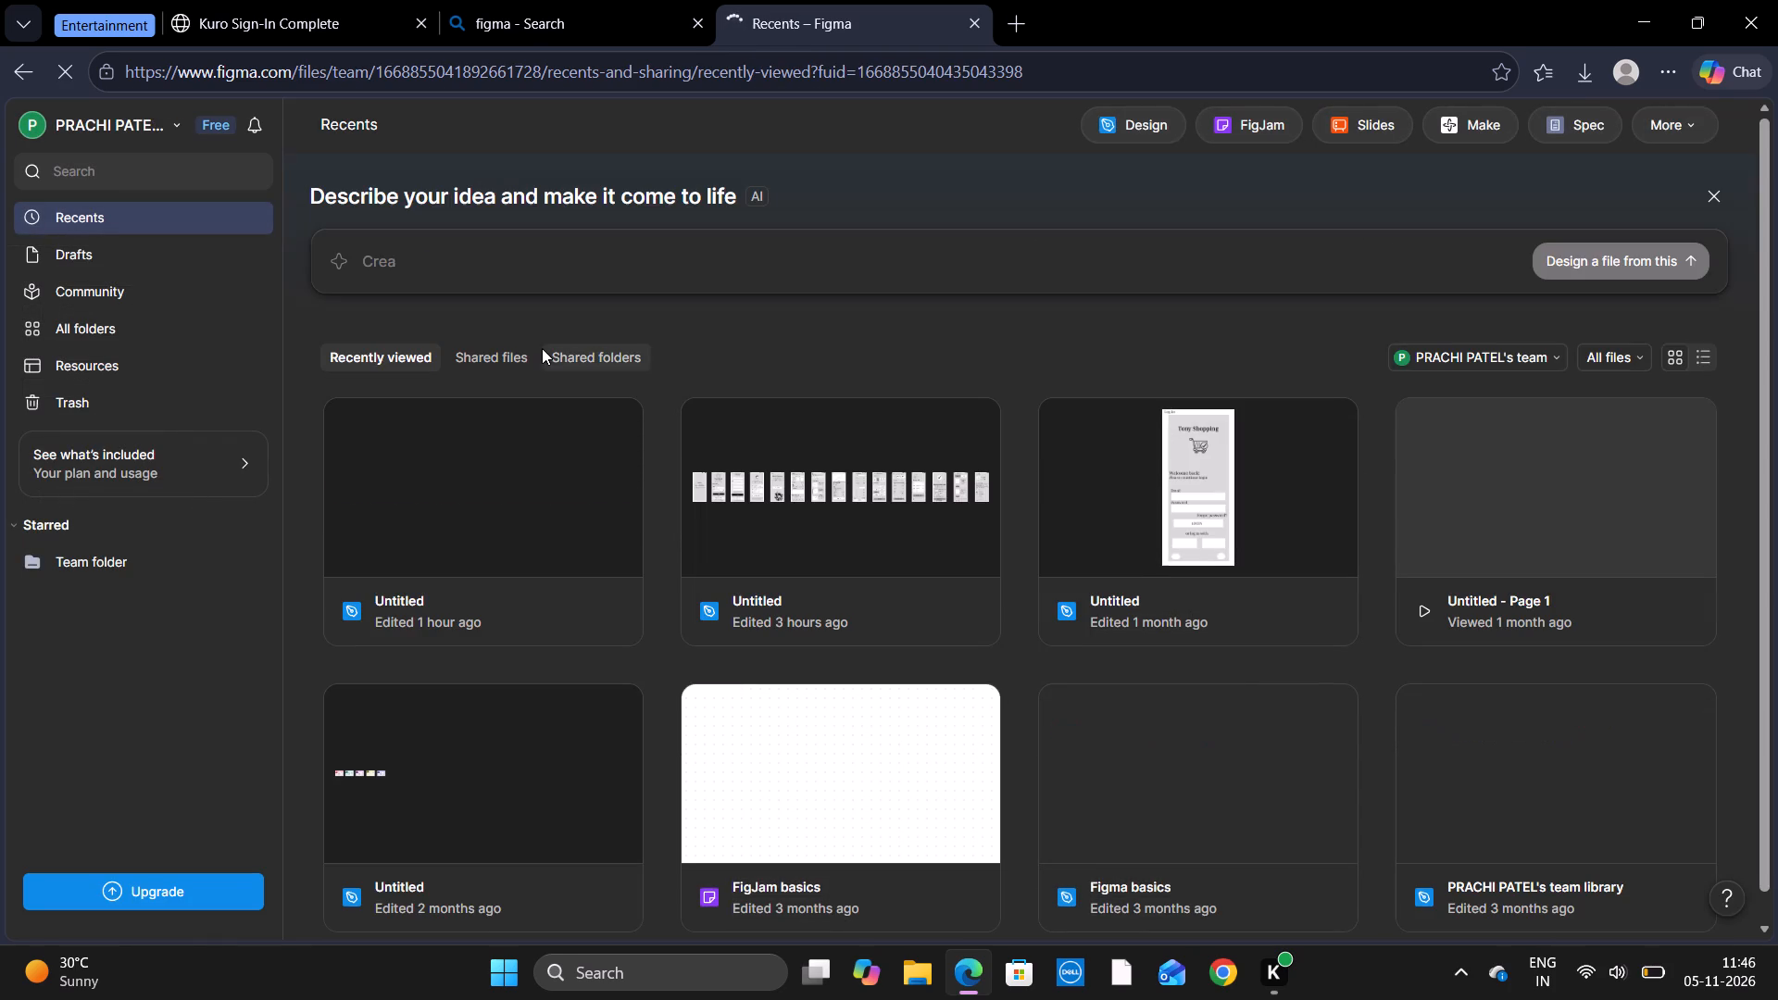
double_click(487, 535)
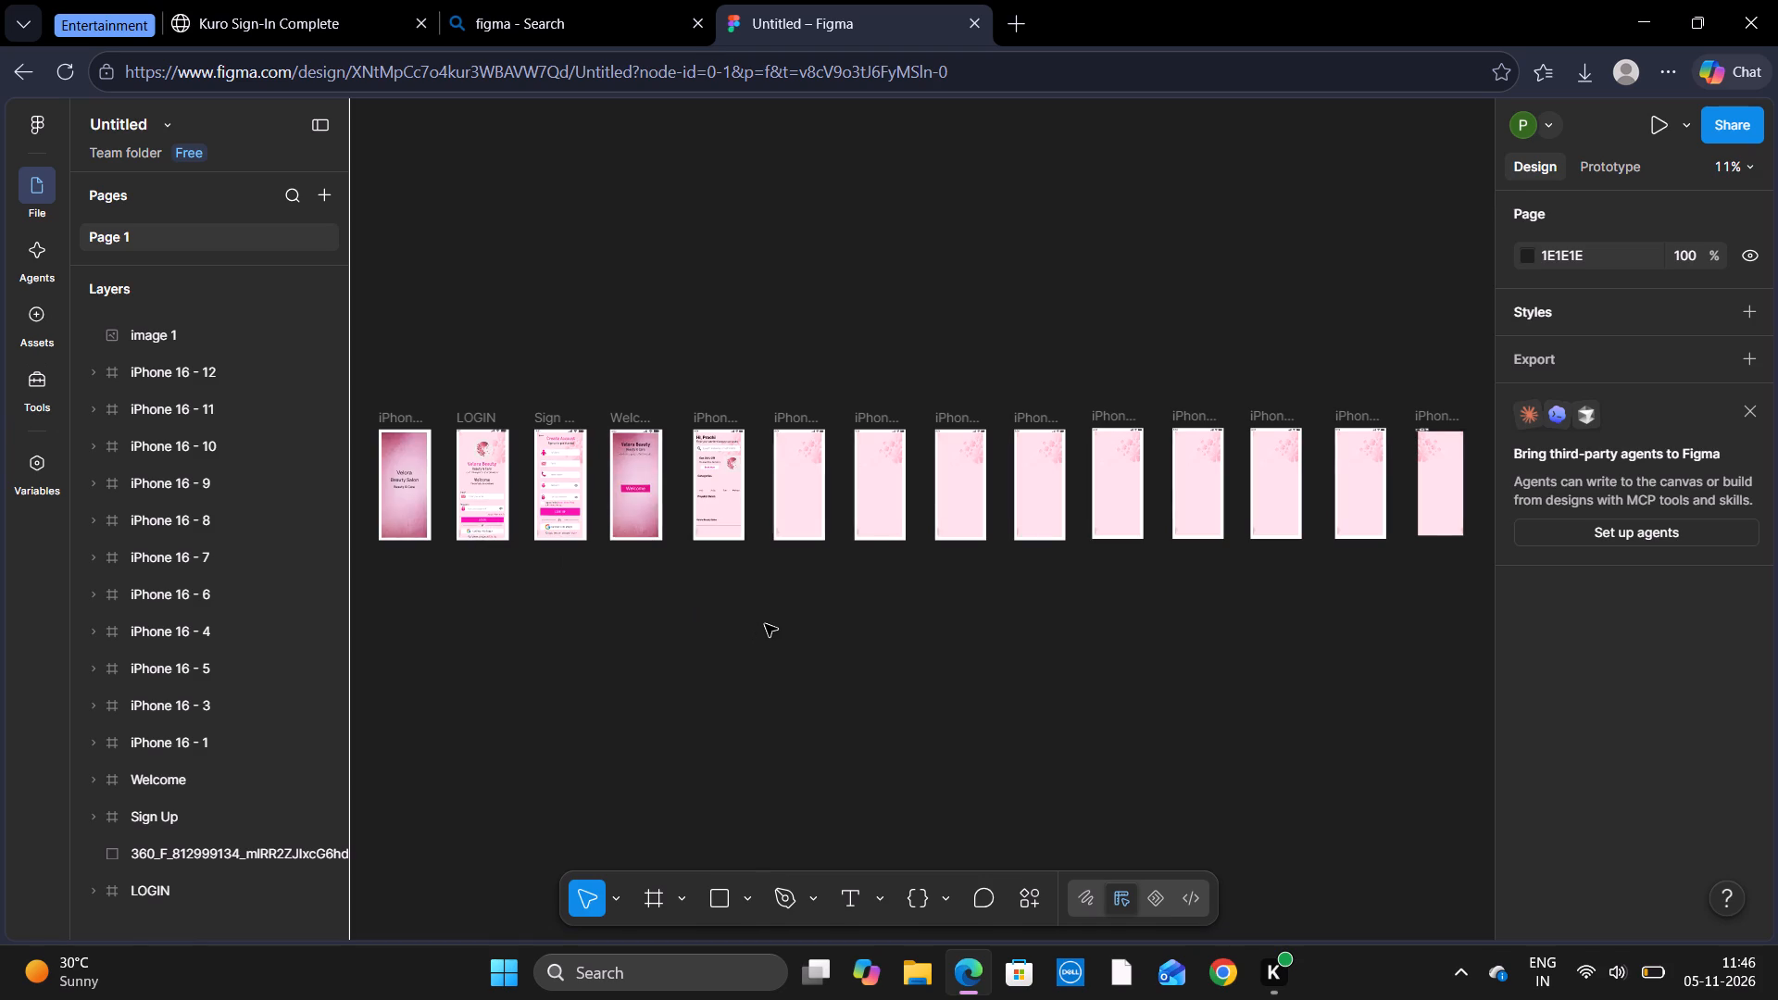
scroll(765, 624, left, 1)
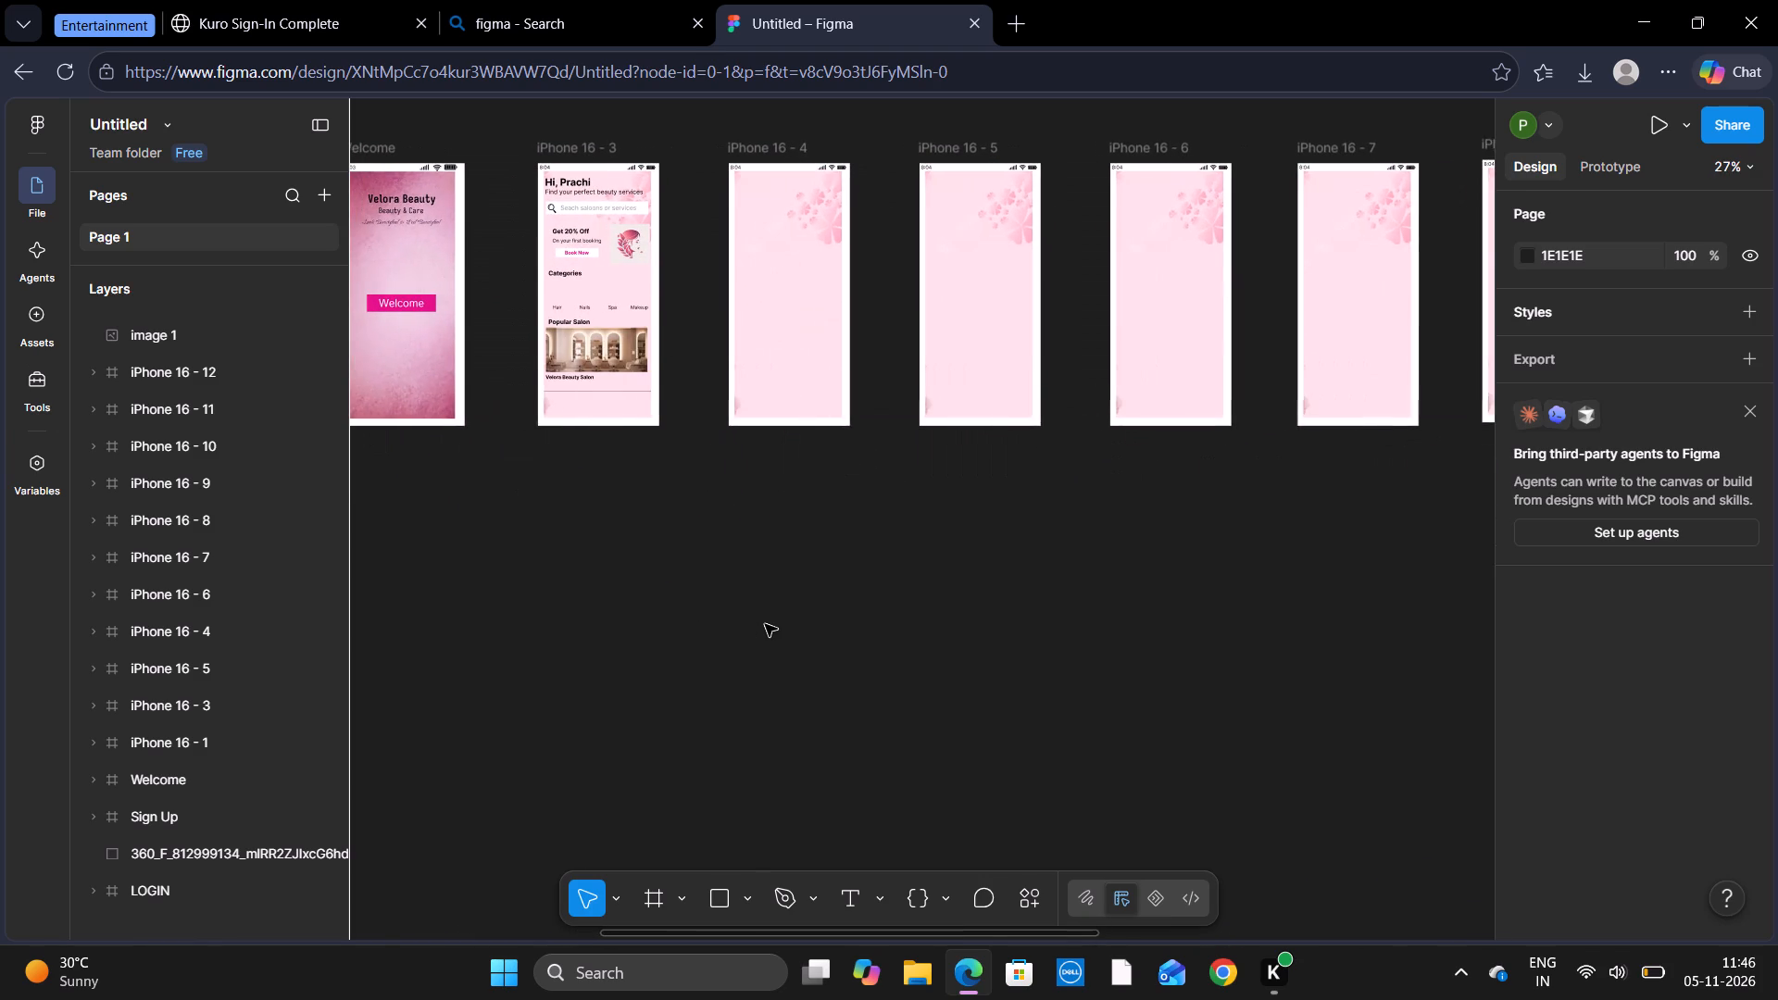
scroll(765, 624, left, 1)
scroll(765, 624, right, 2)
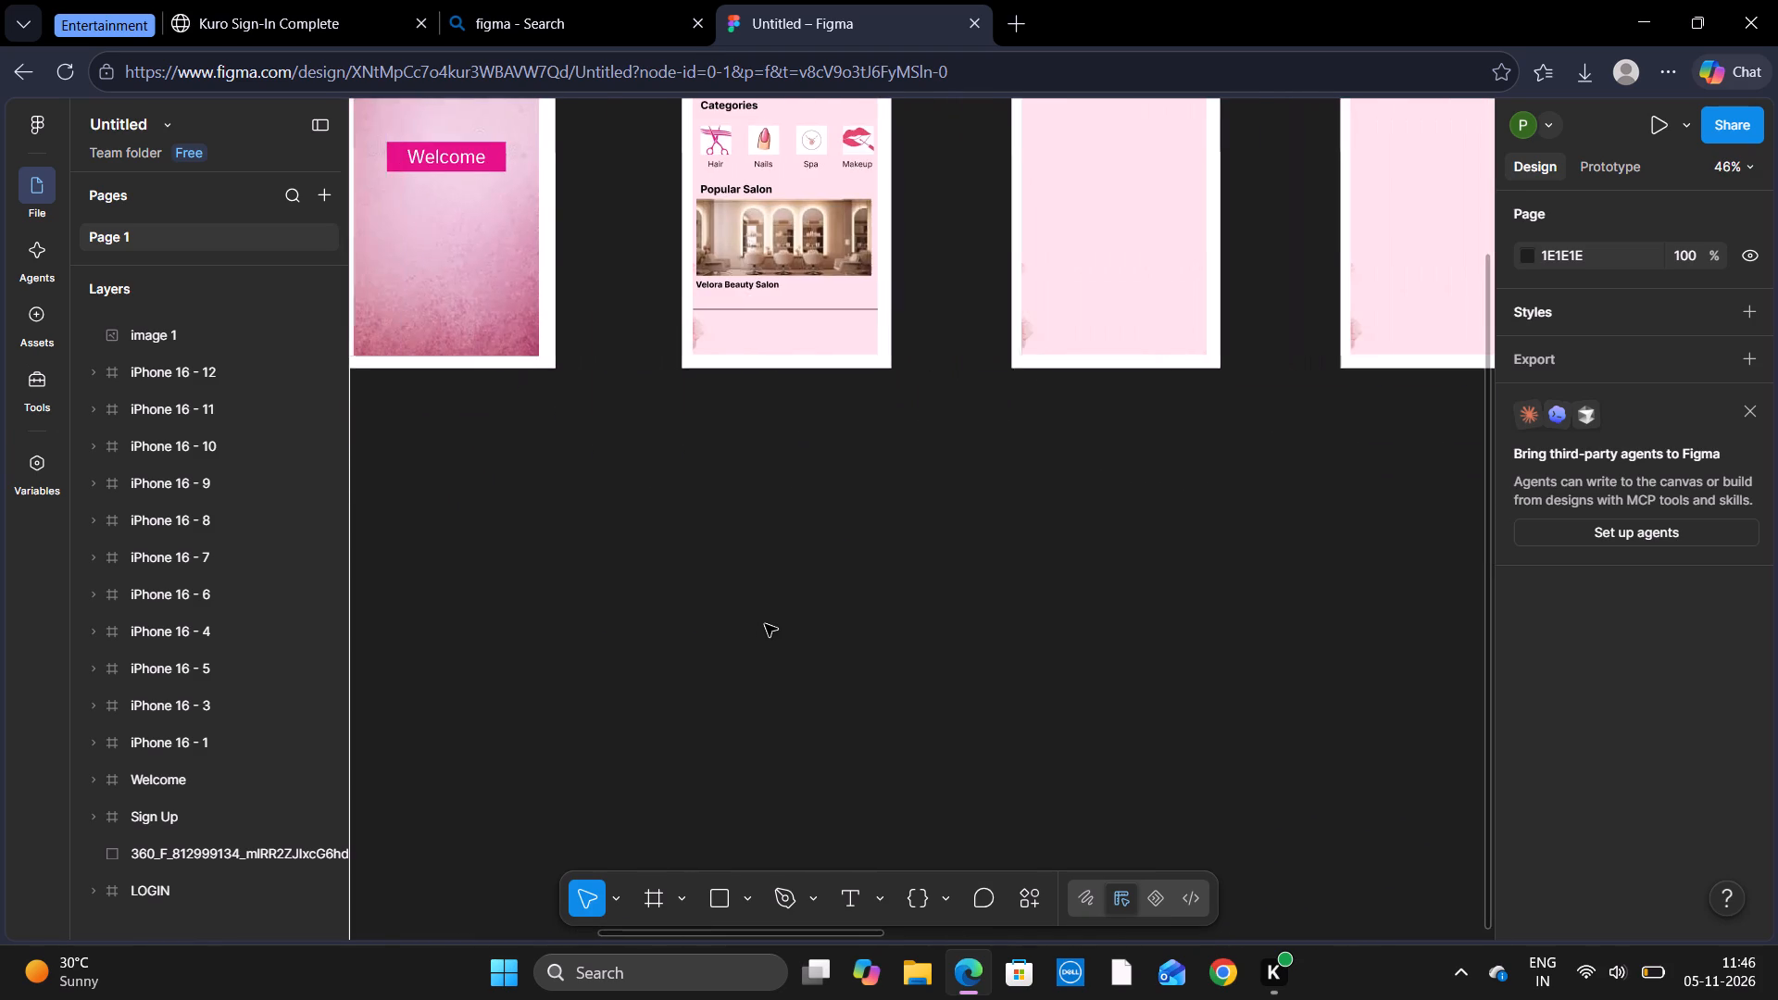
scroll(765, 624, right, 1)
scroll(765, 624, up, 3)
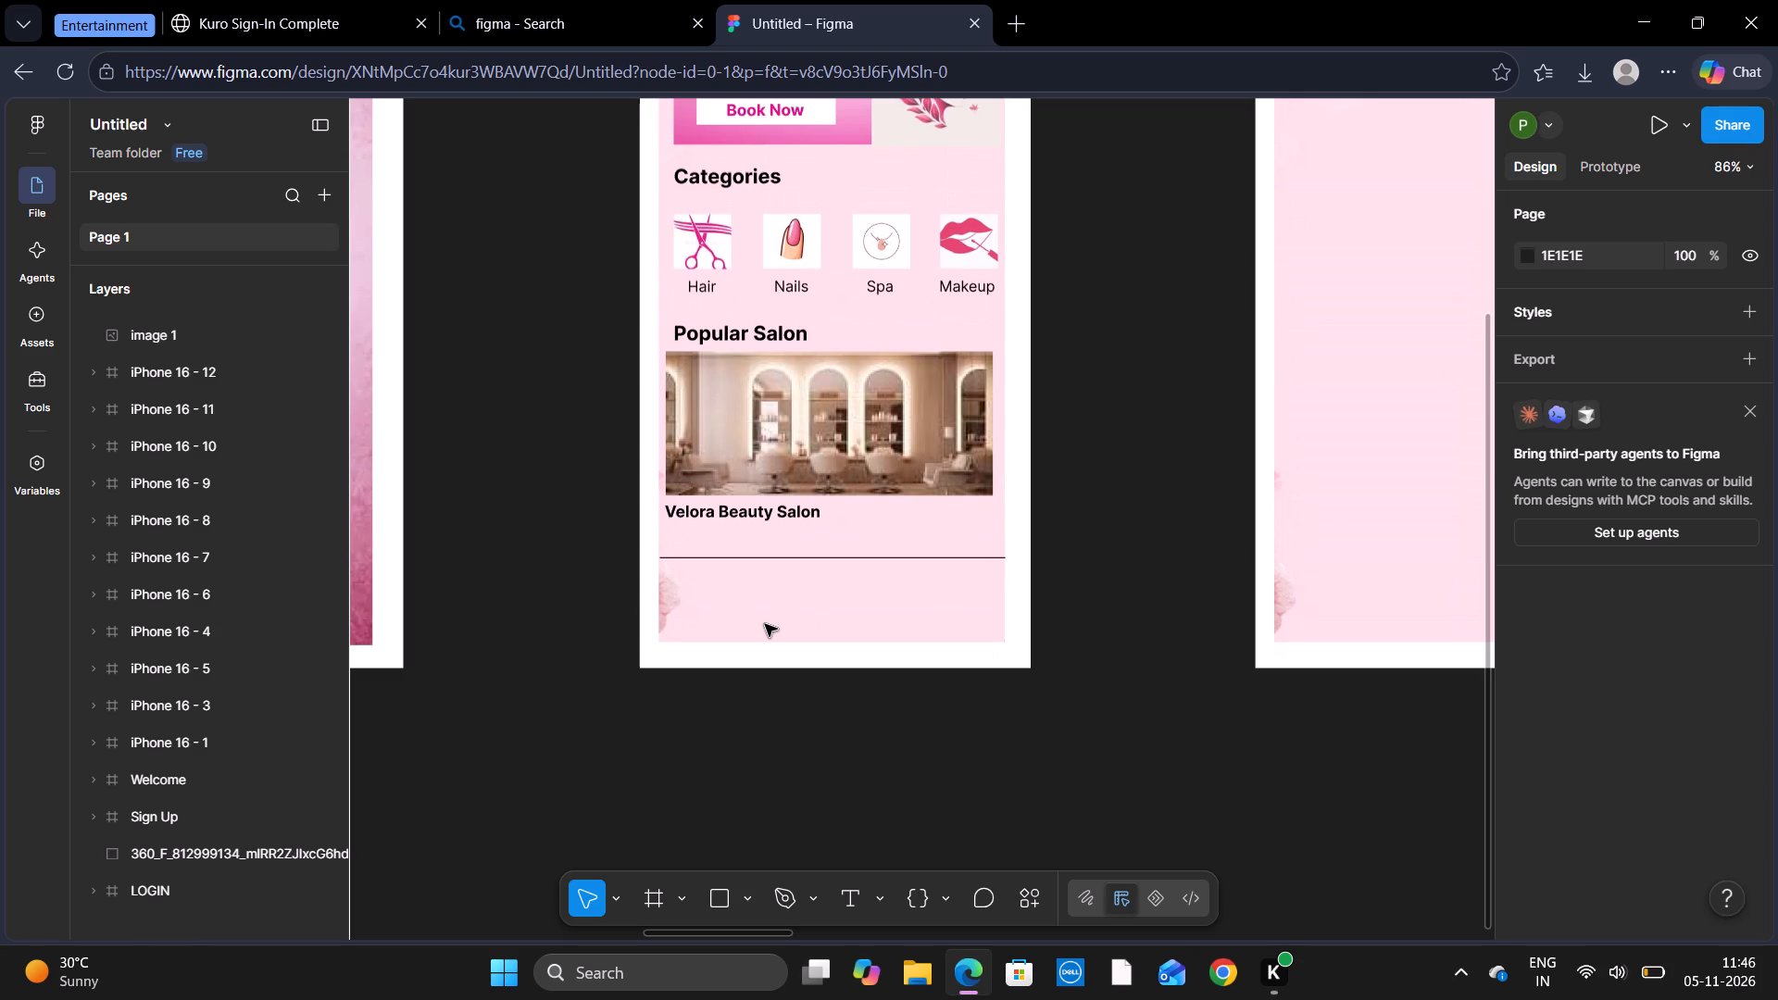
Open the Google homepage in the browser through the recent web search for "goggle".
click(594, 989)
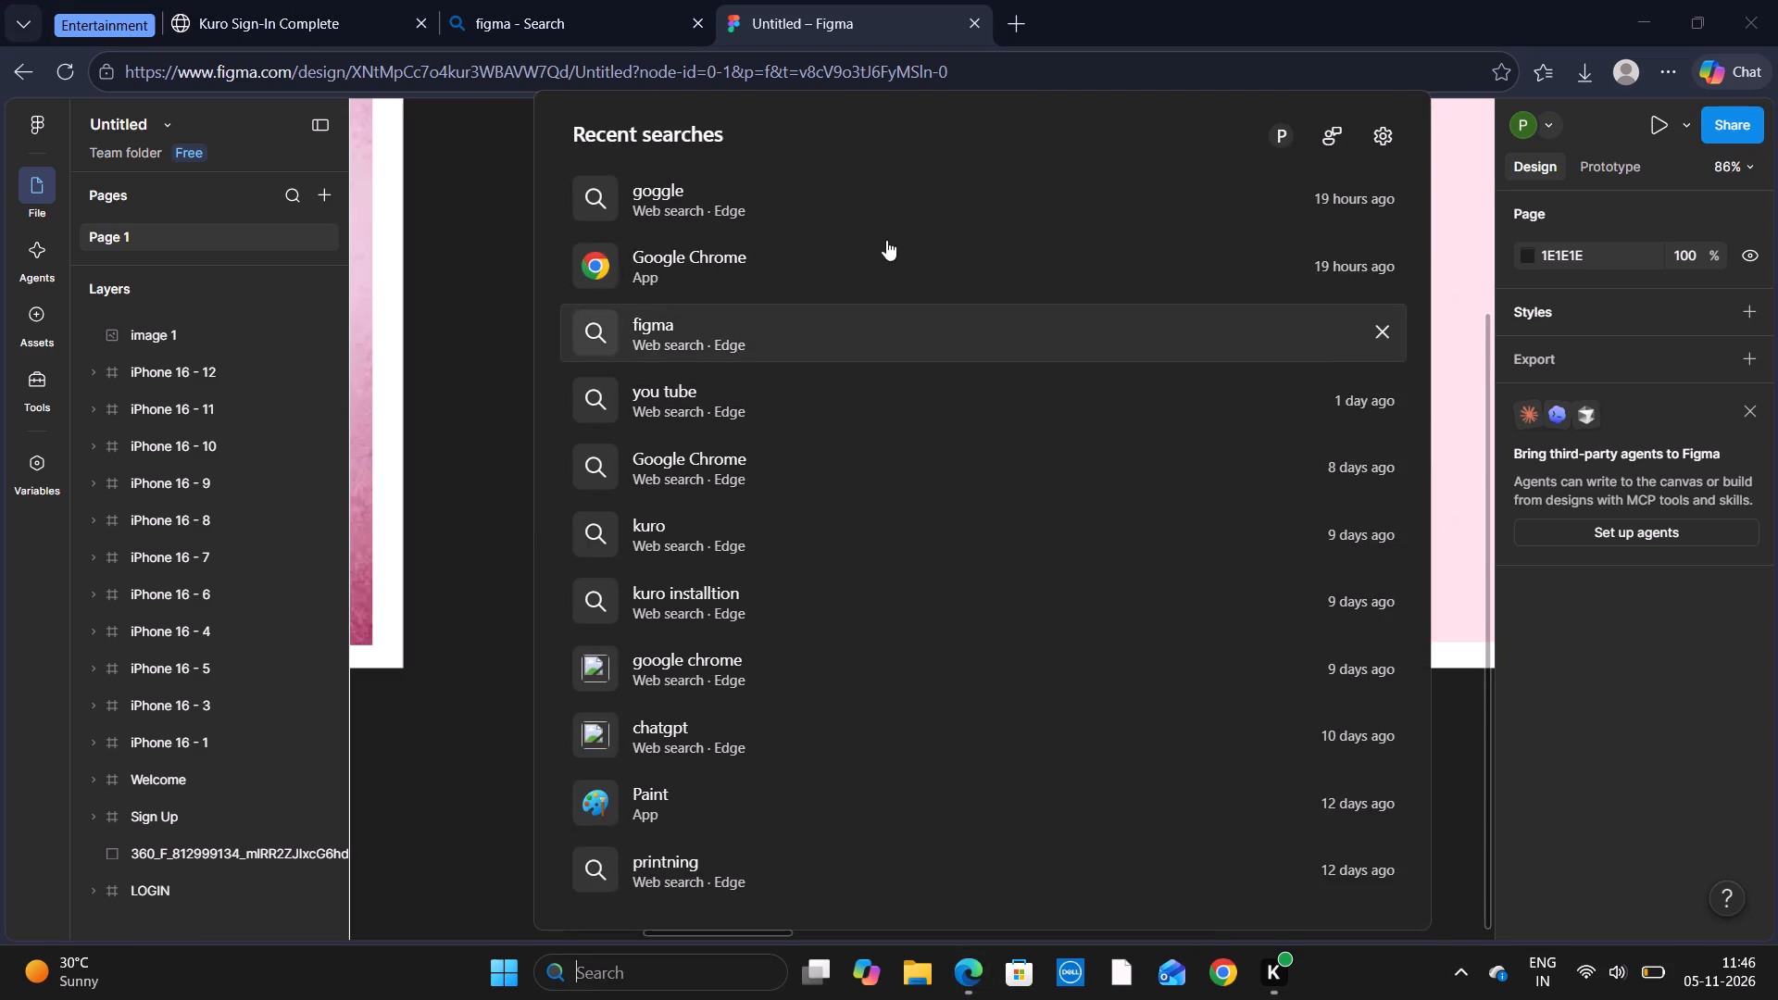
click(938, 188)
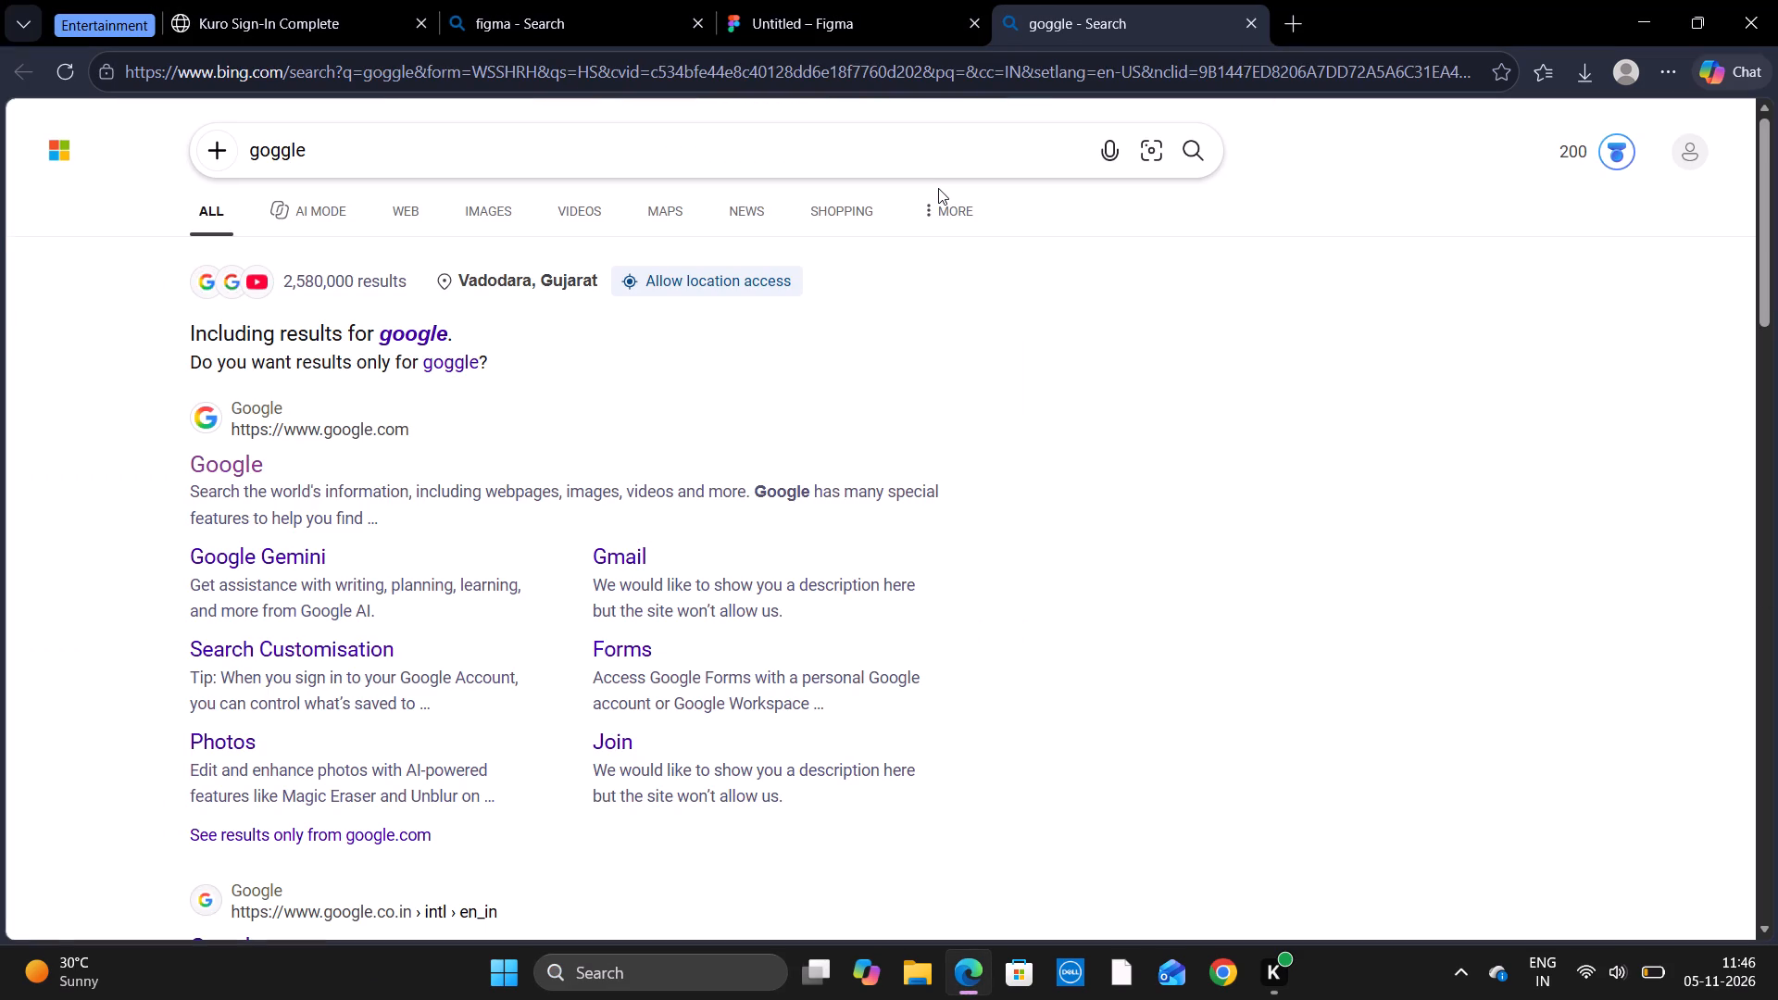
click(204, 461)
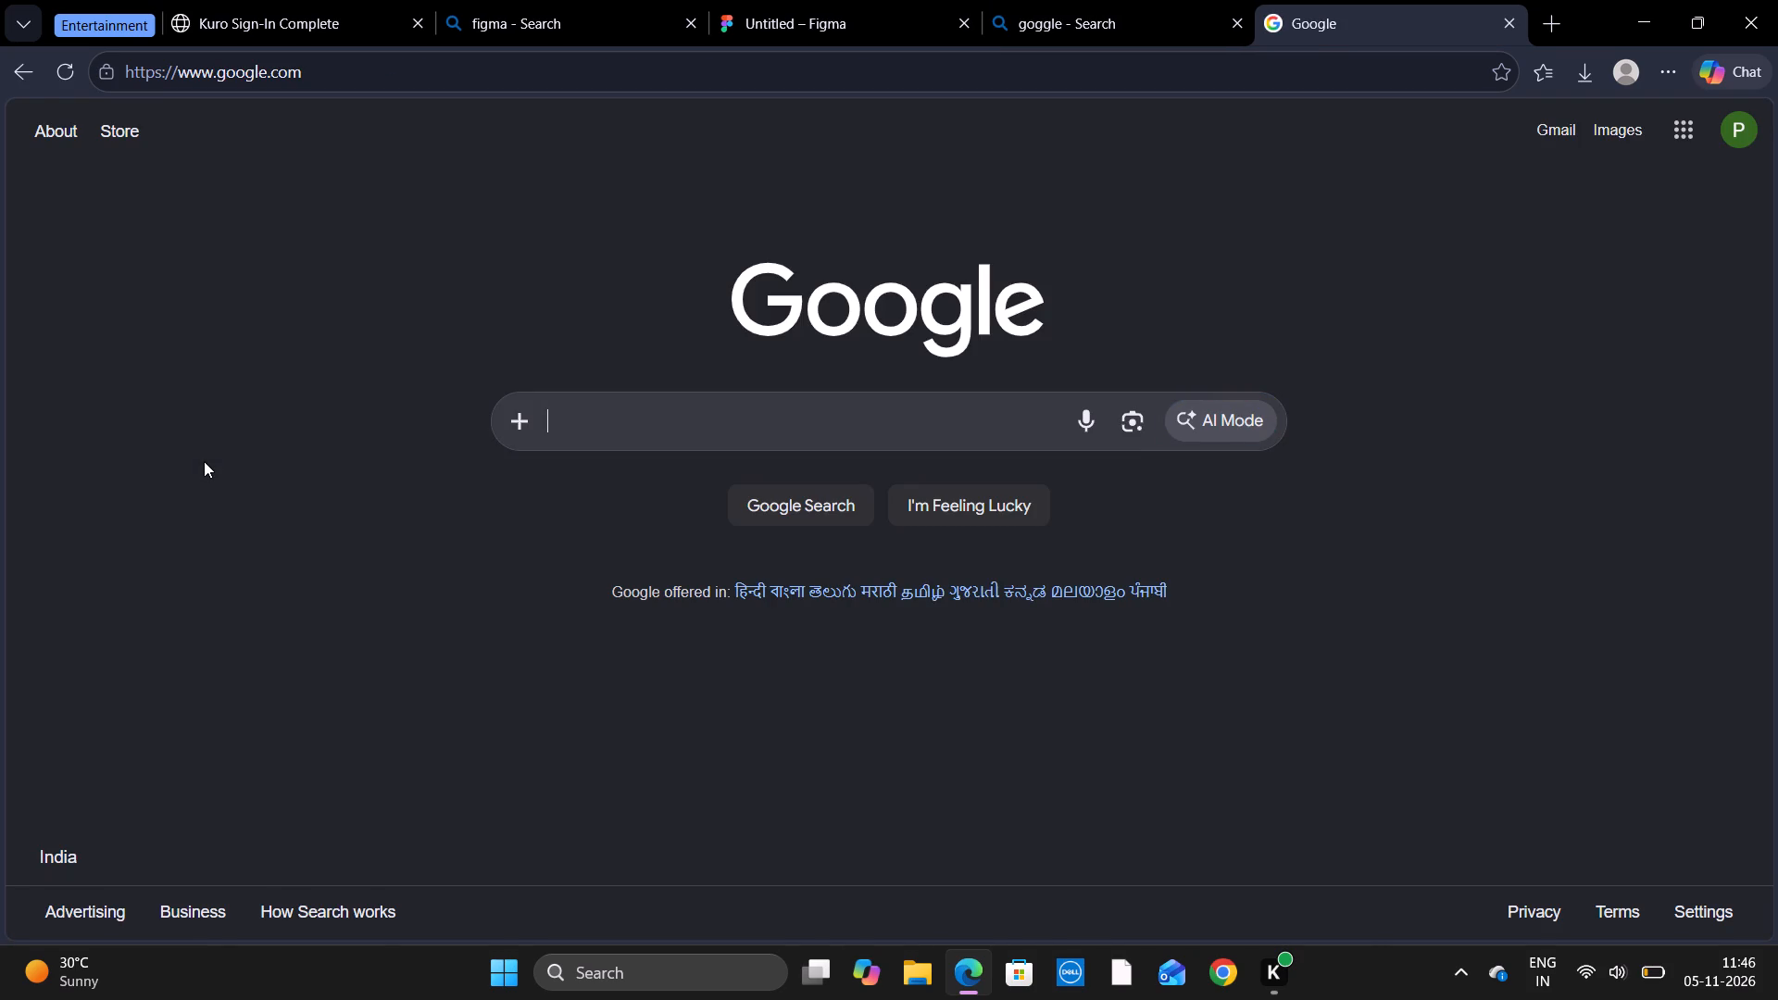
Search Google for "start icon" and look over the results.
click(602, 428)
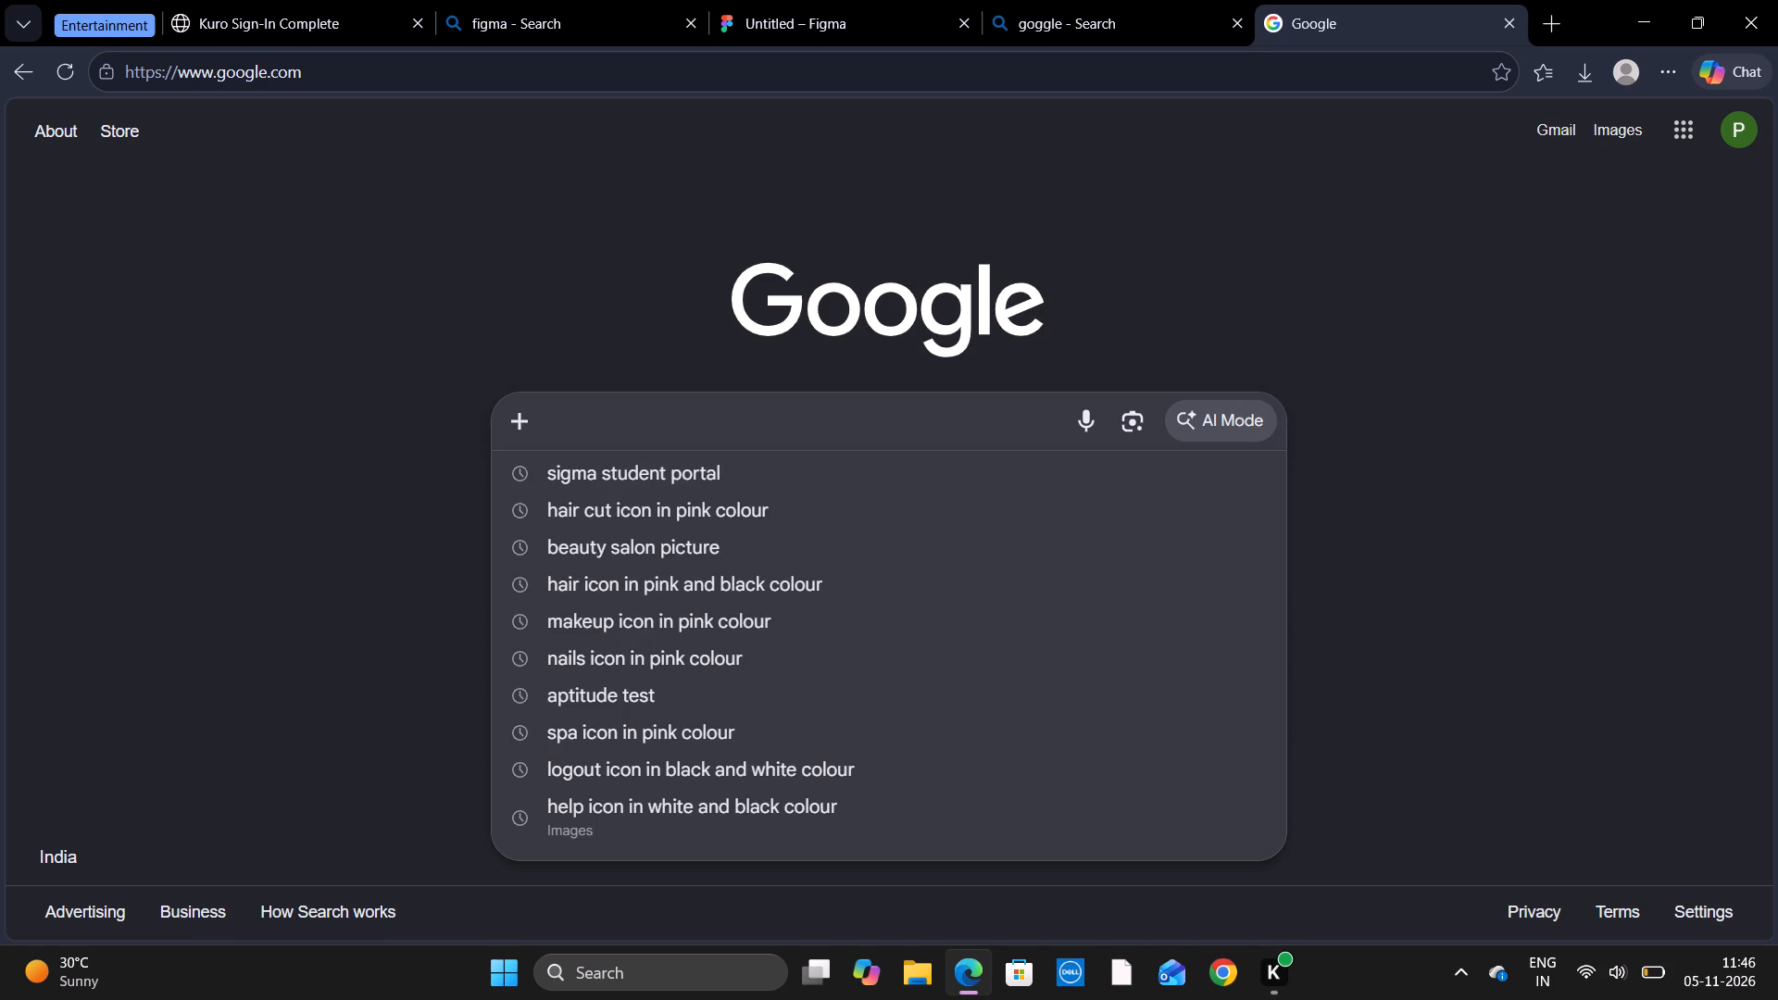
text(start icon)
key(Return)
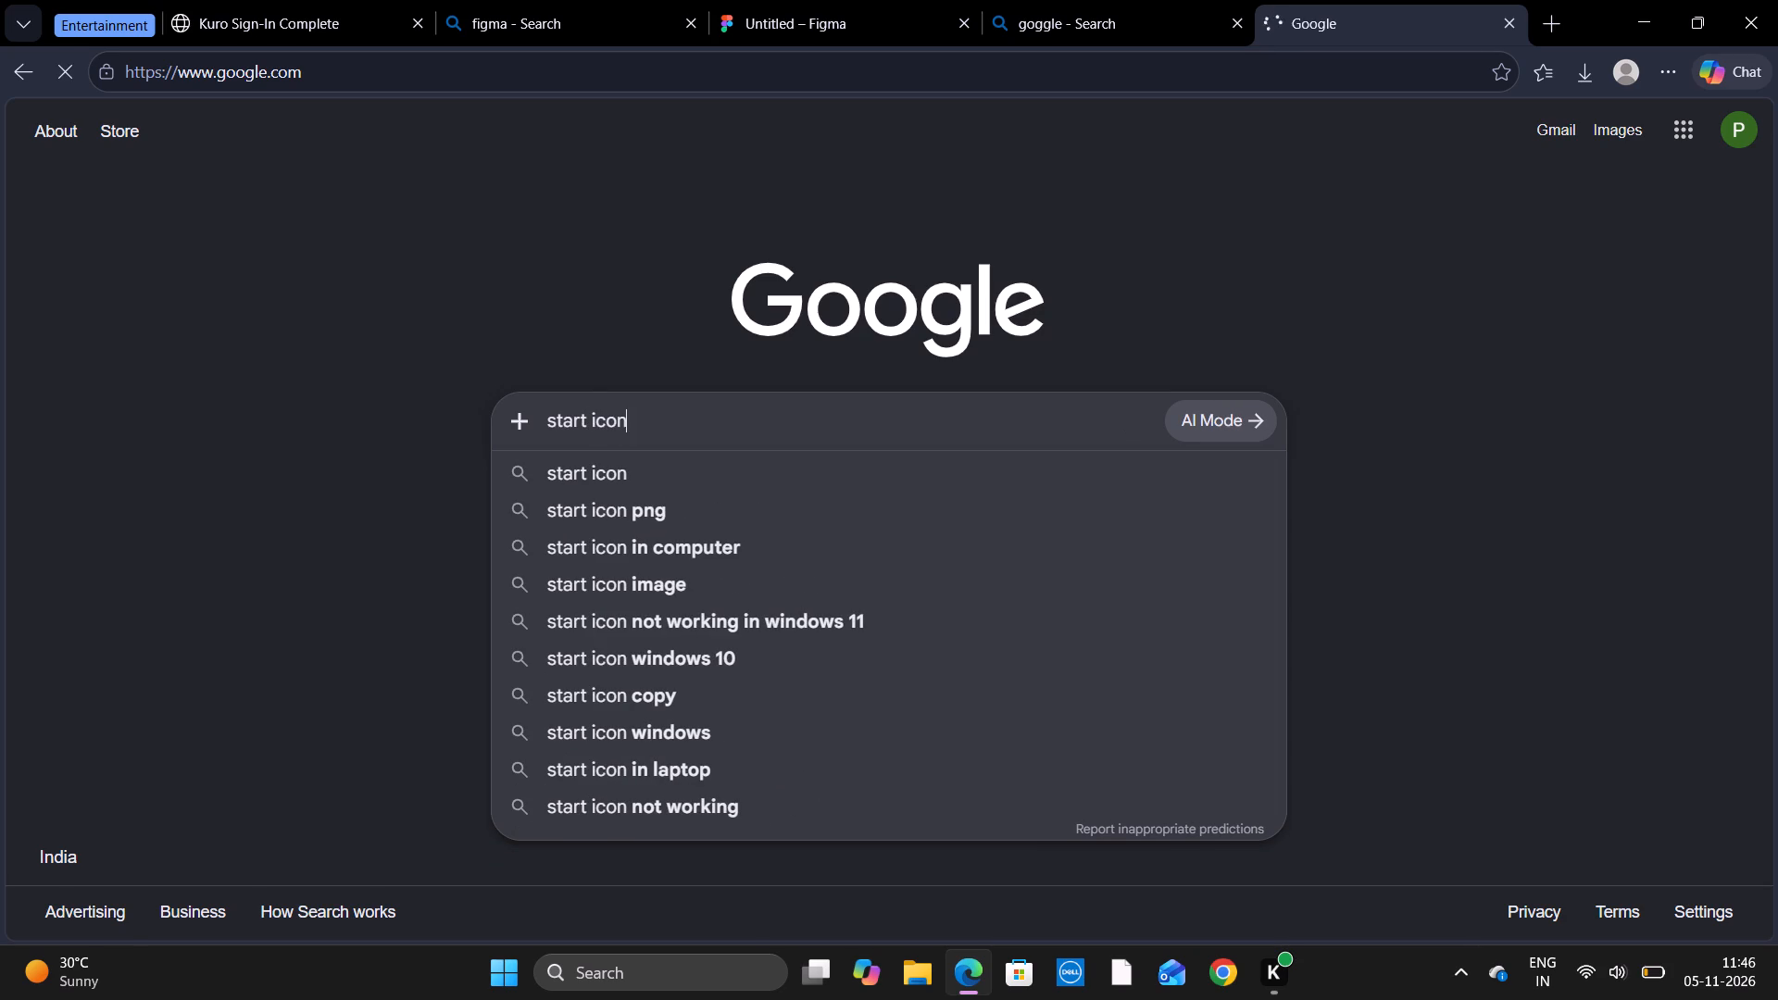
key(Return)
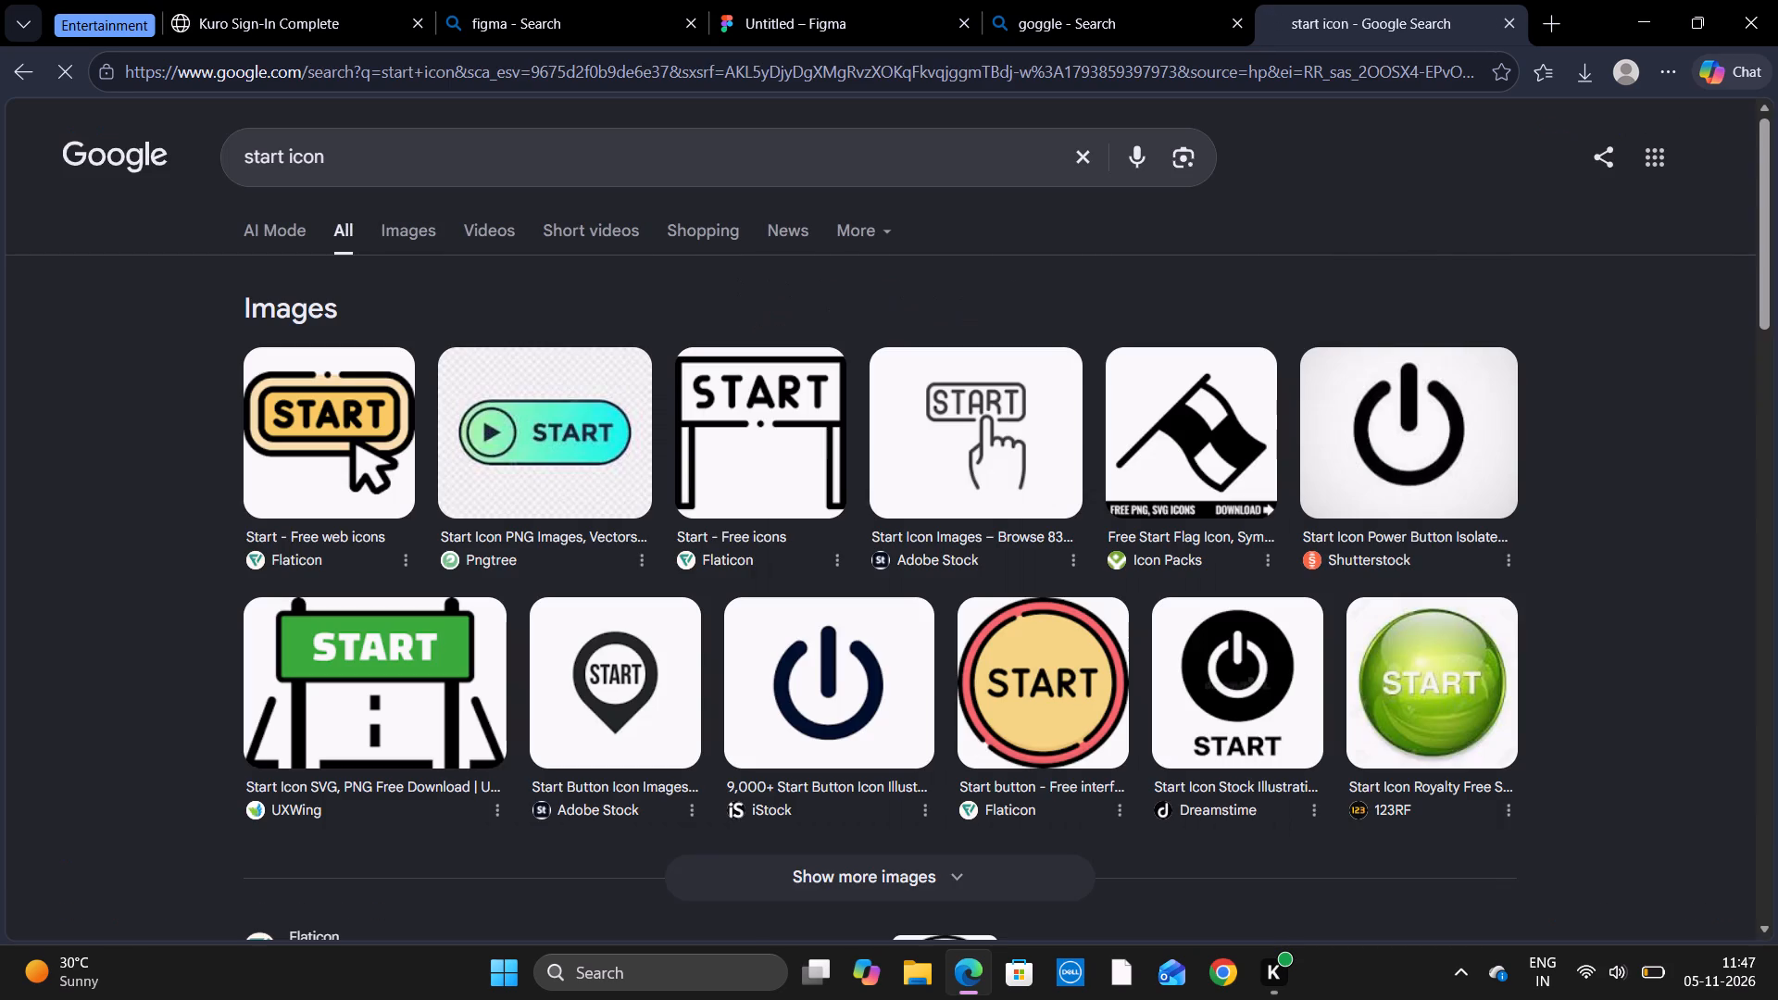
scroll(857, 615, down, 4)
scroll(857, 615, up, 6)
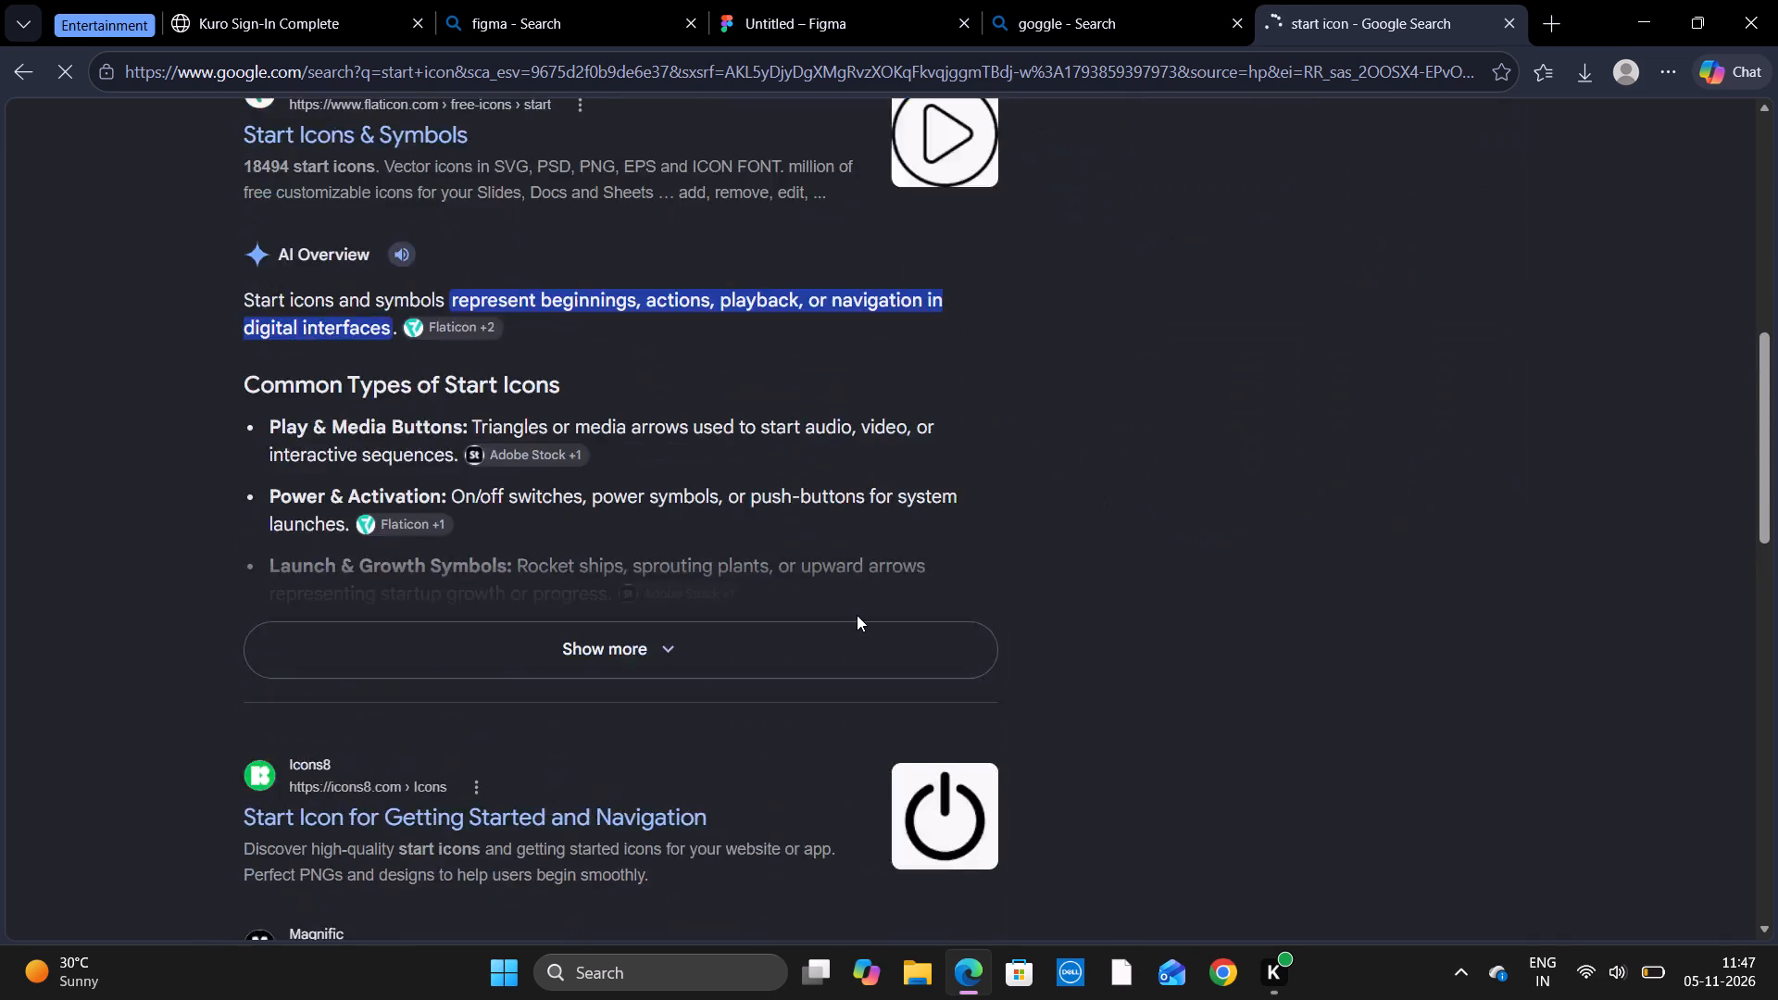
scroll(857, 615, up, 2)
Correct the Google search query to "star icon" and run it.
click(279, 151)
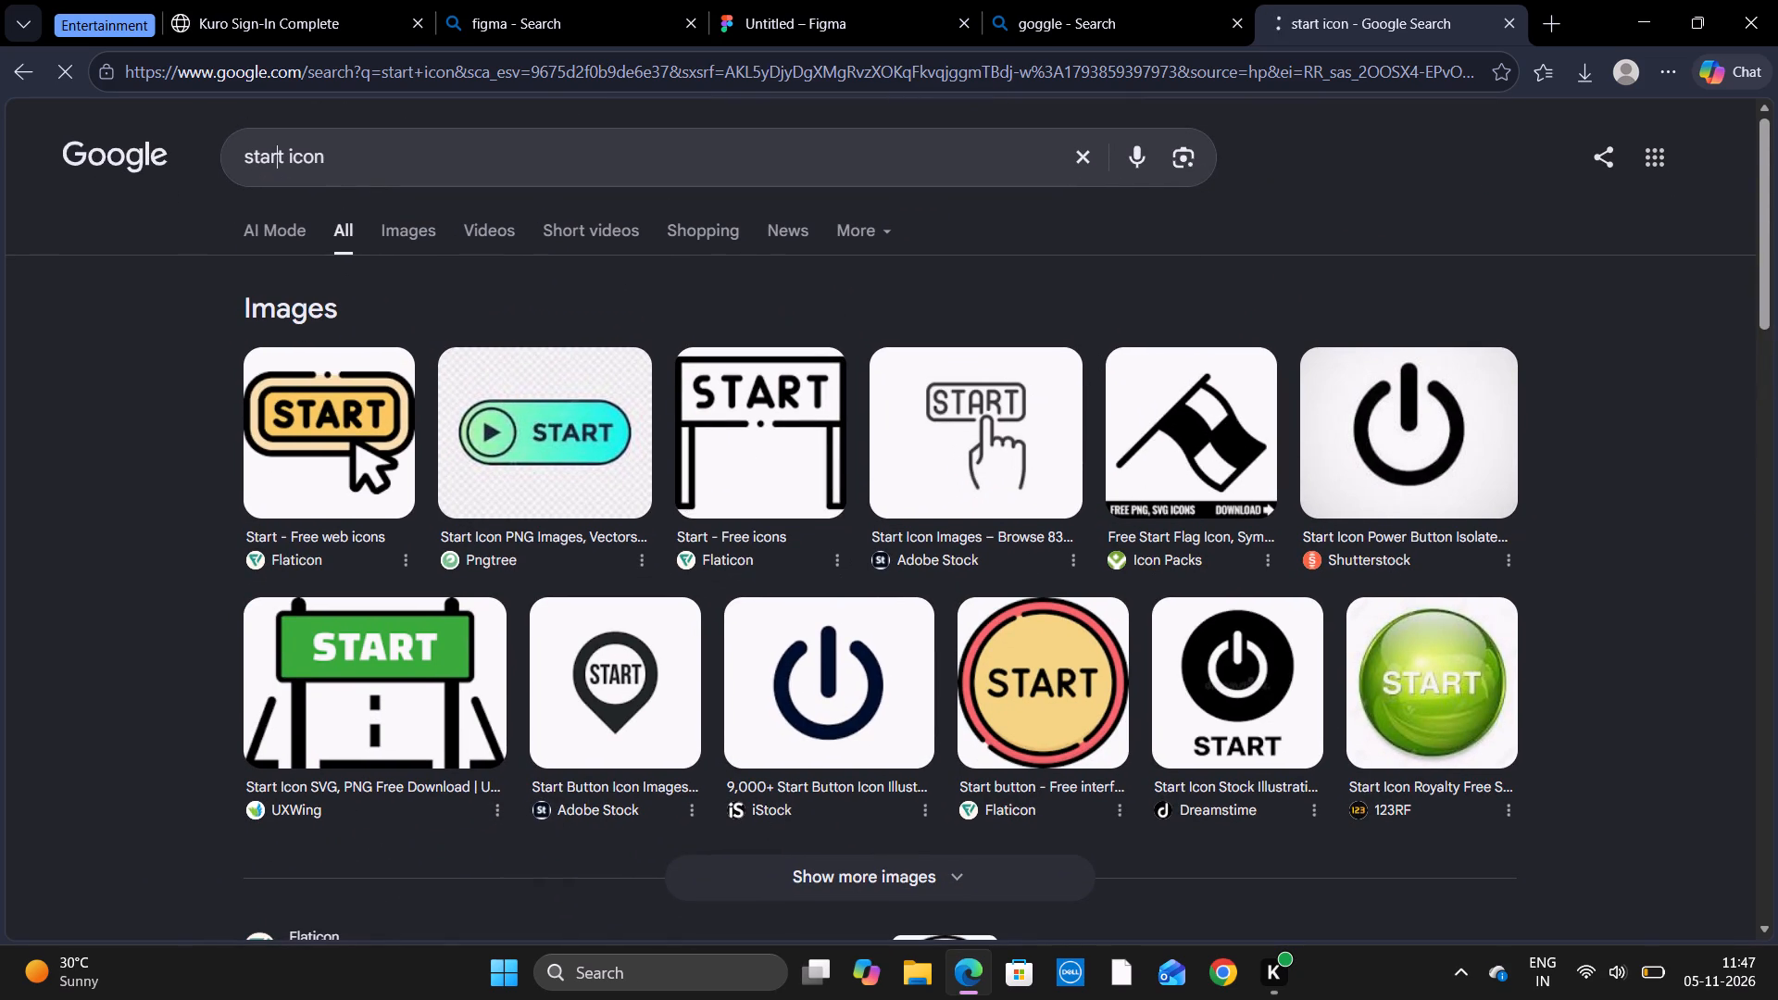
key(Right)
key(BackSpace)
key(Return)
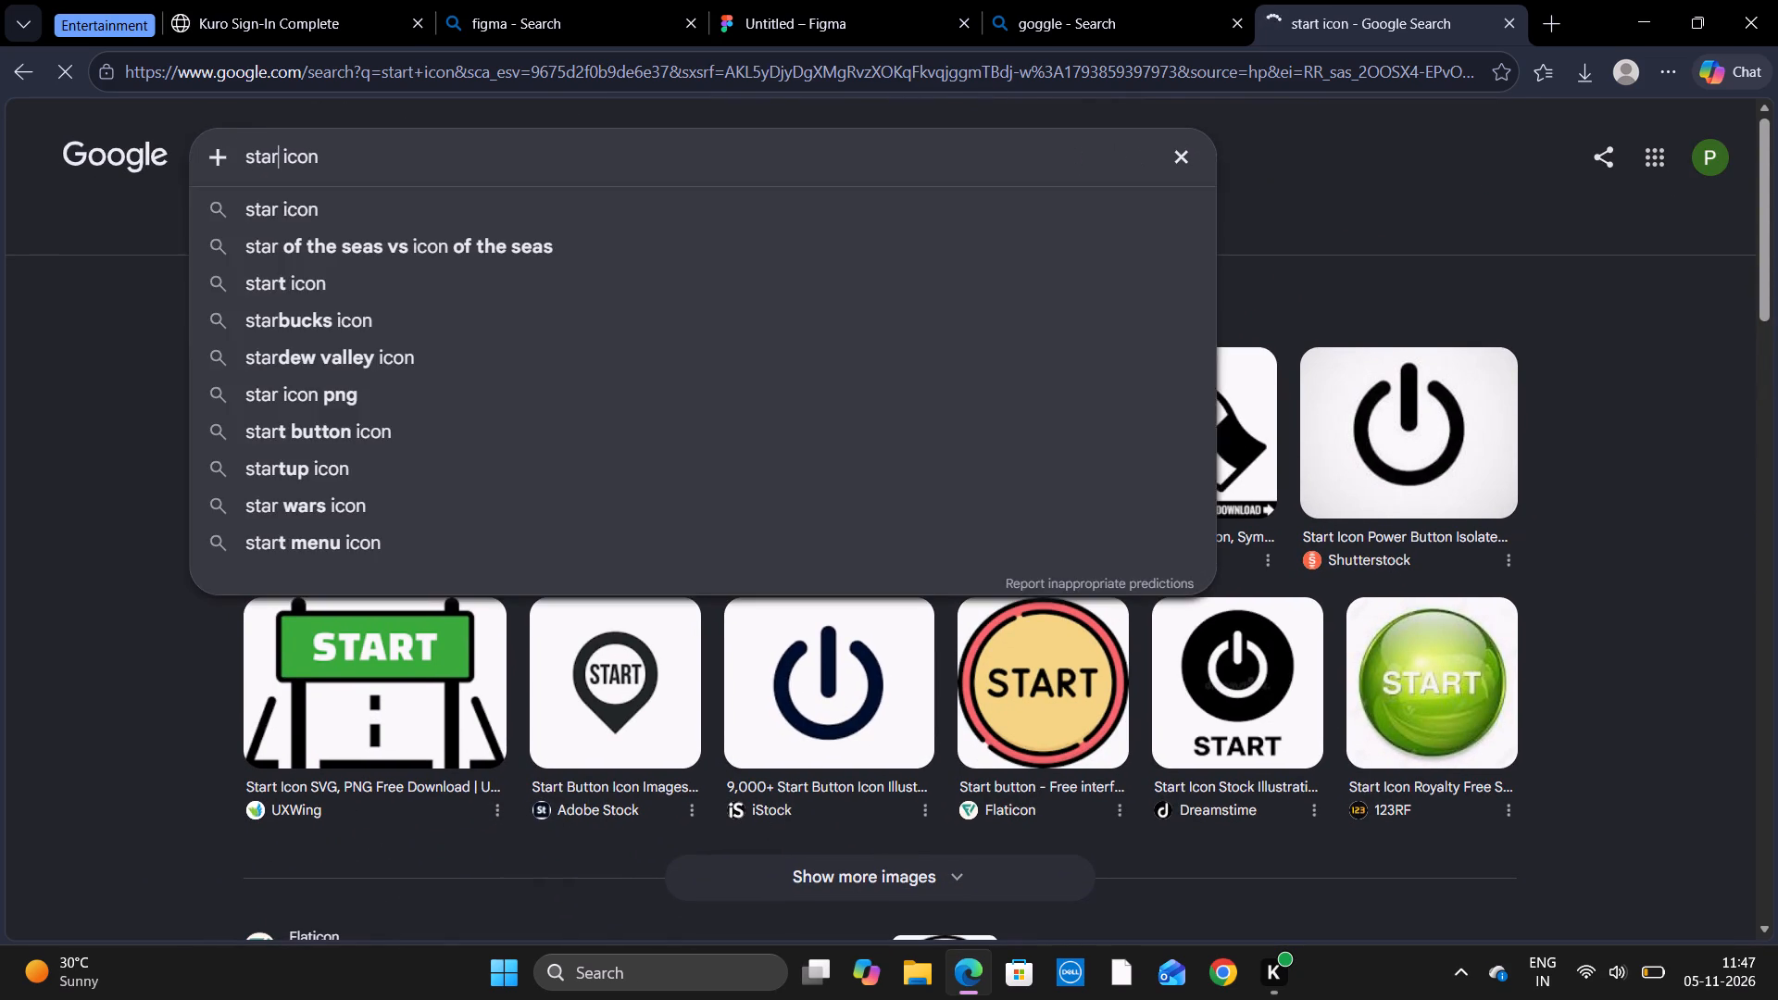
Copy the plain yellow star image from the UXWing result in the image results.
scroll(787, 663, down, 1)
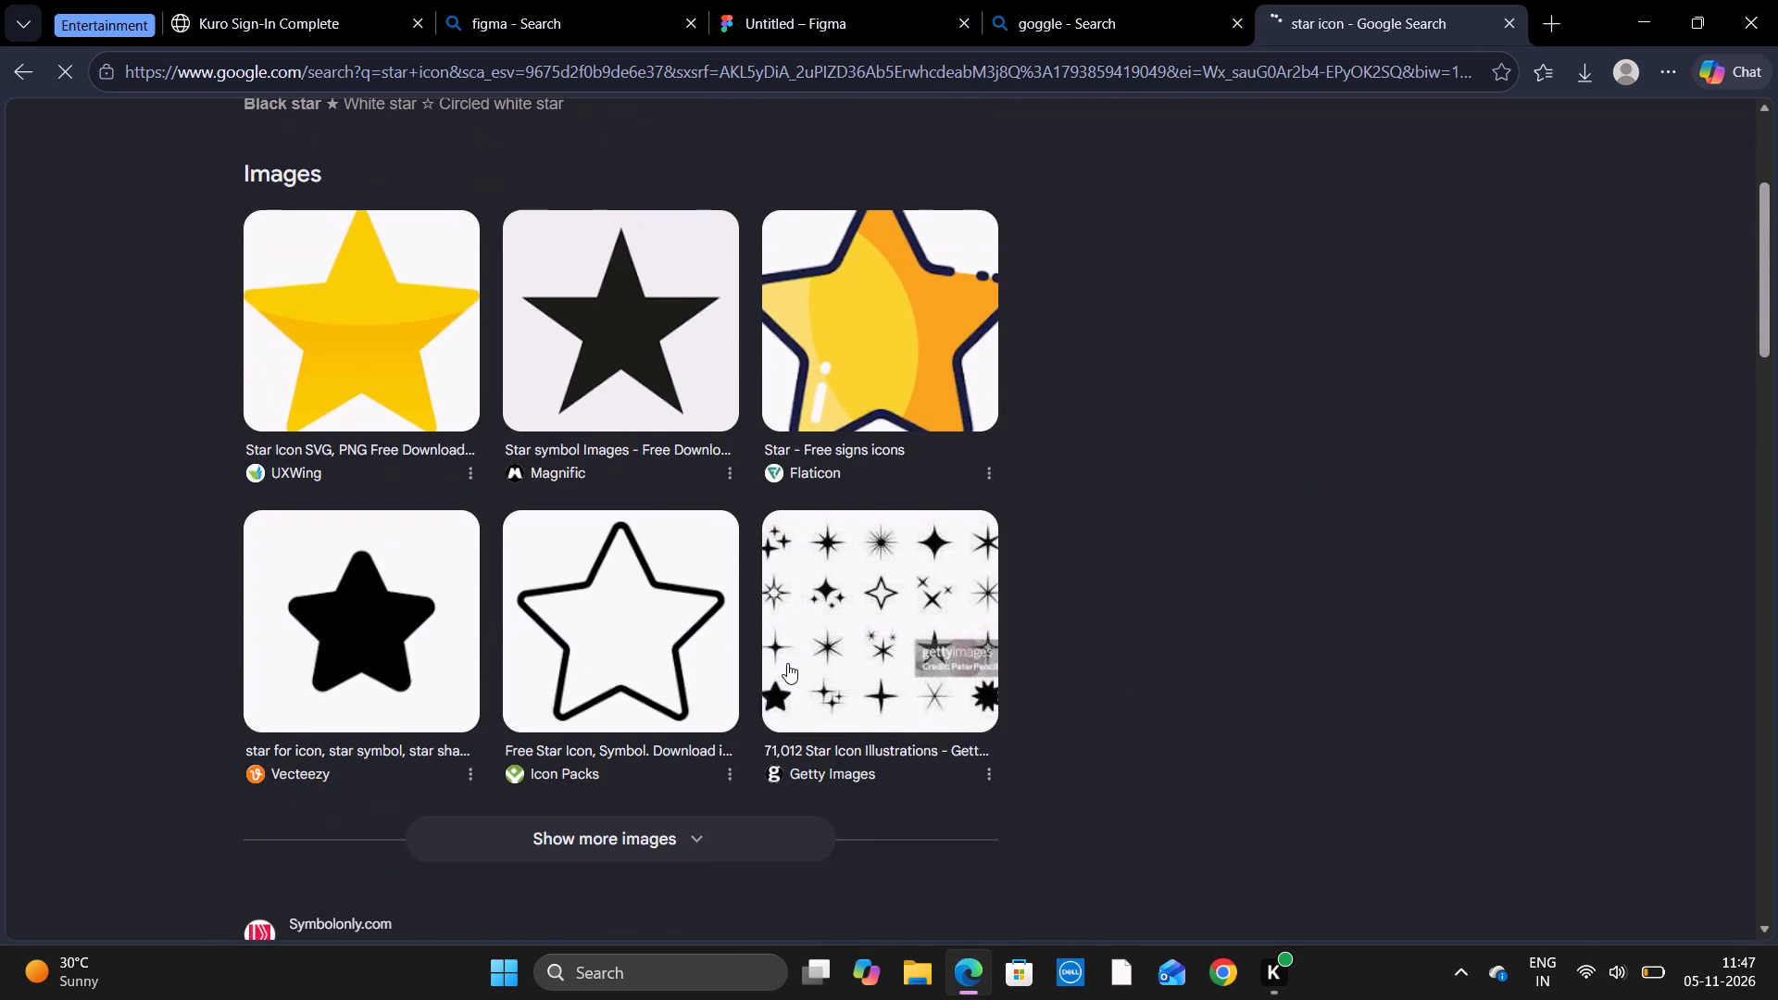
scroll(787, 663, down, 3)
scroll(787, 663, up, 6)
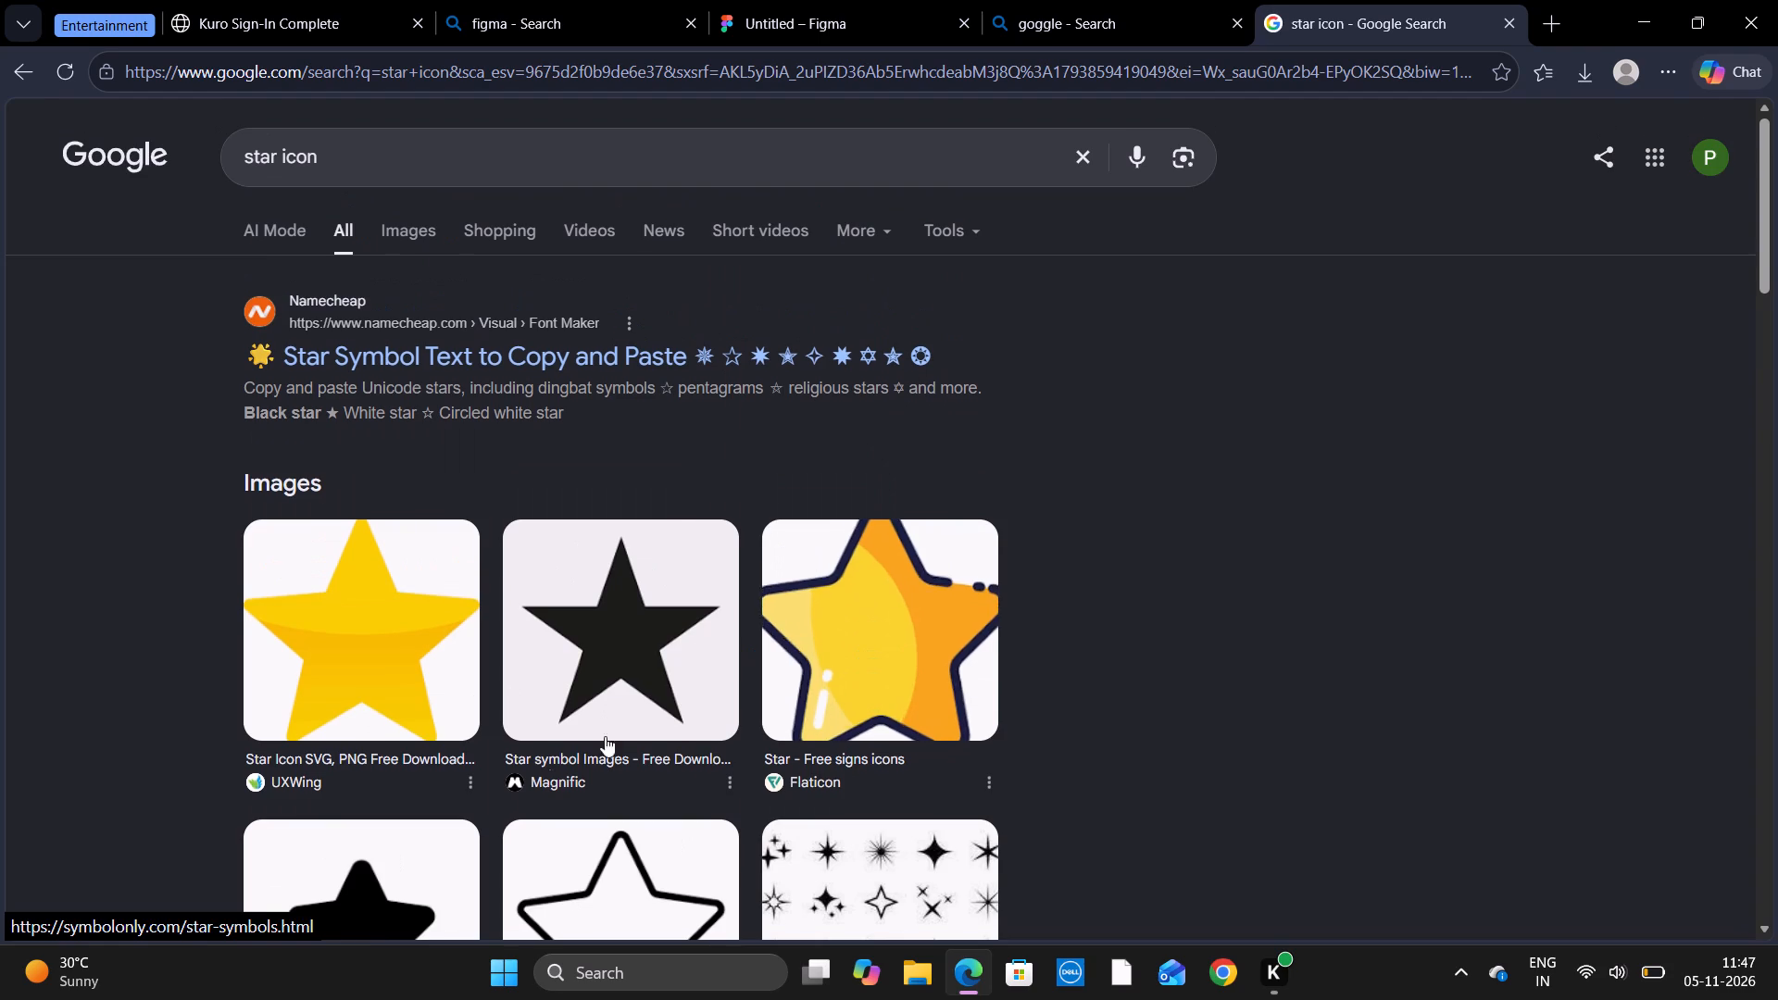
right_click(322, 647)
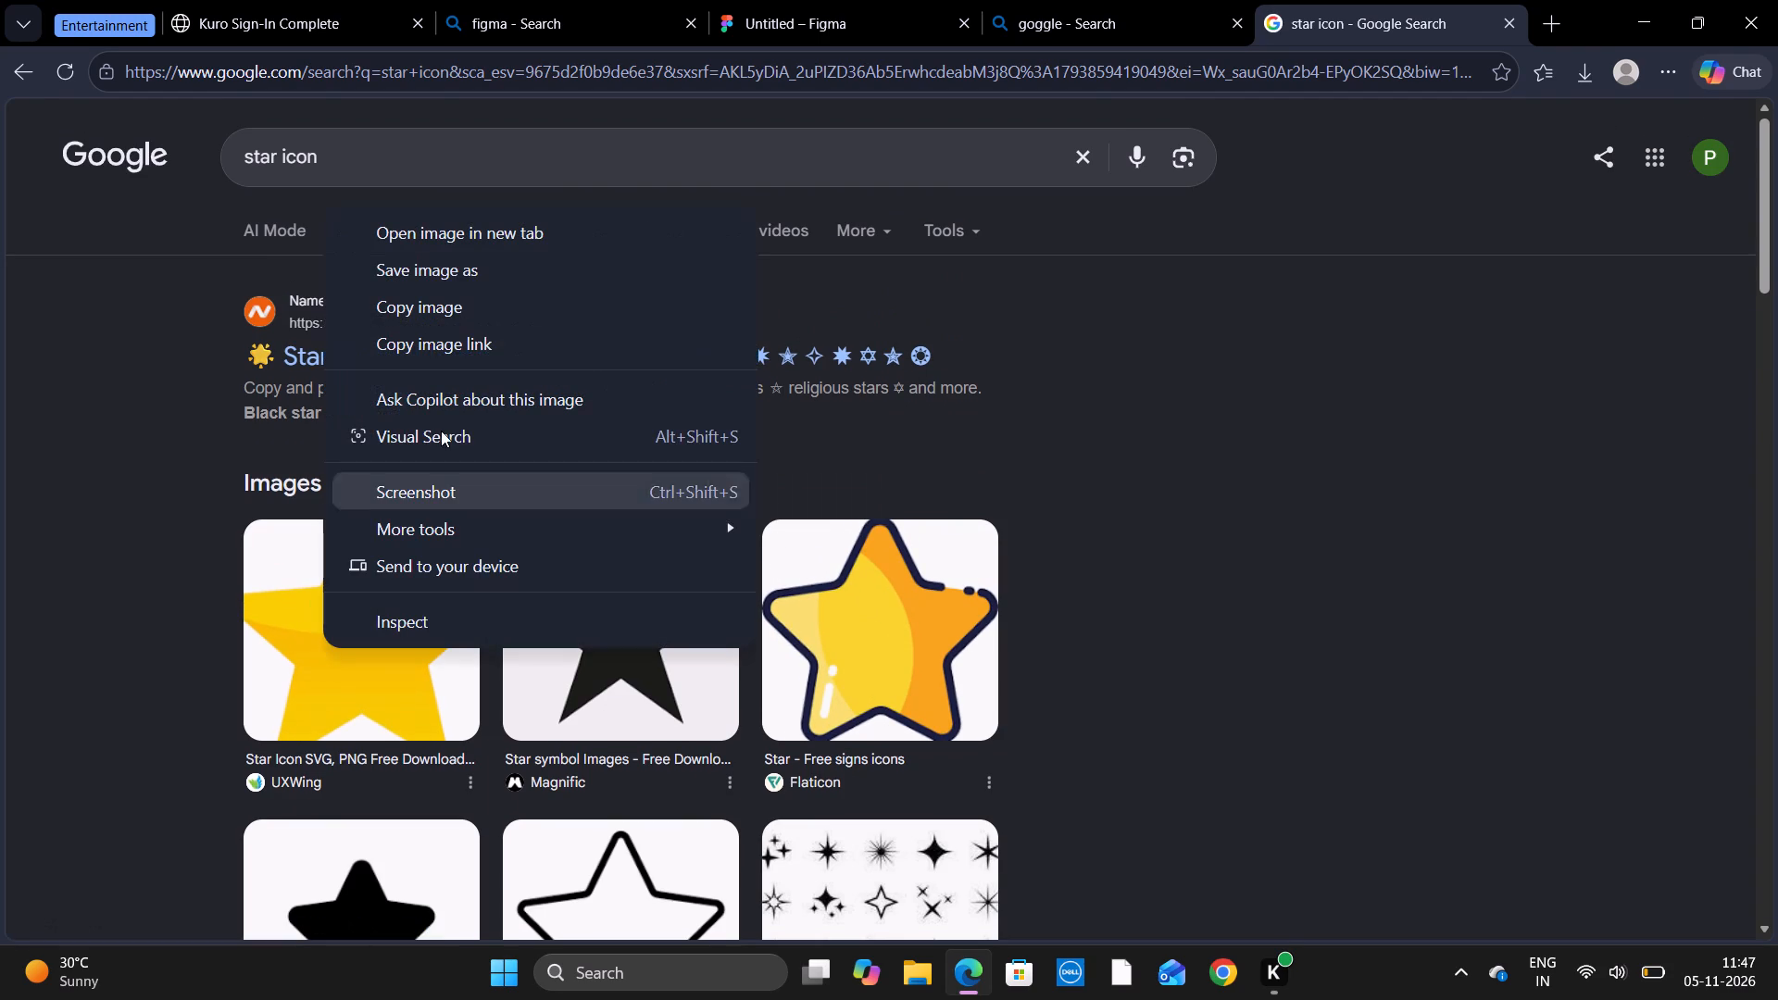
click(527, 294)
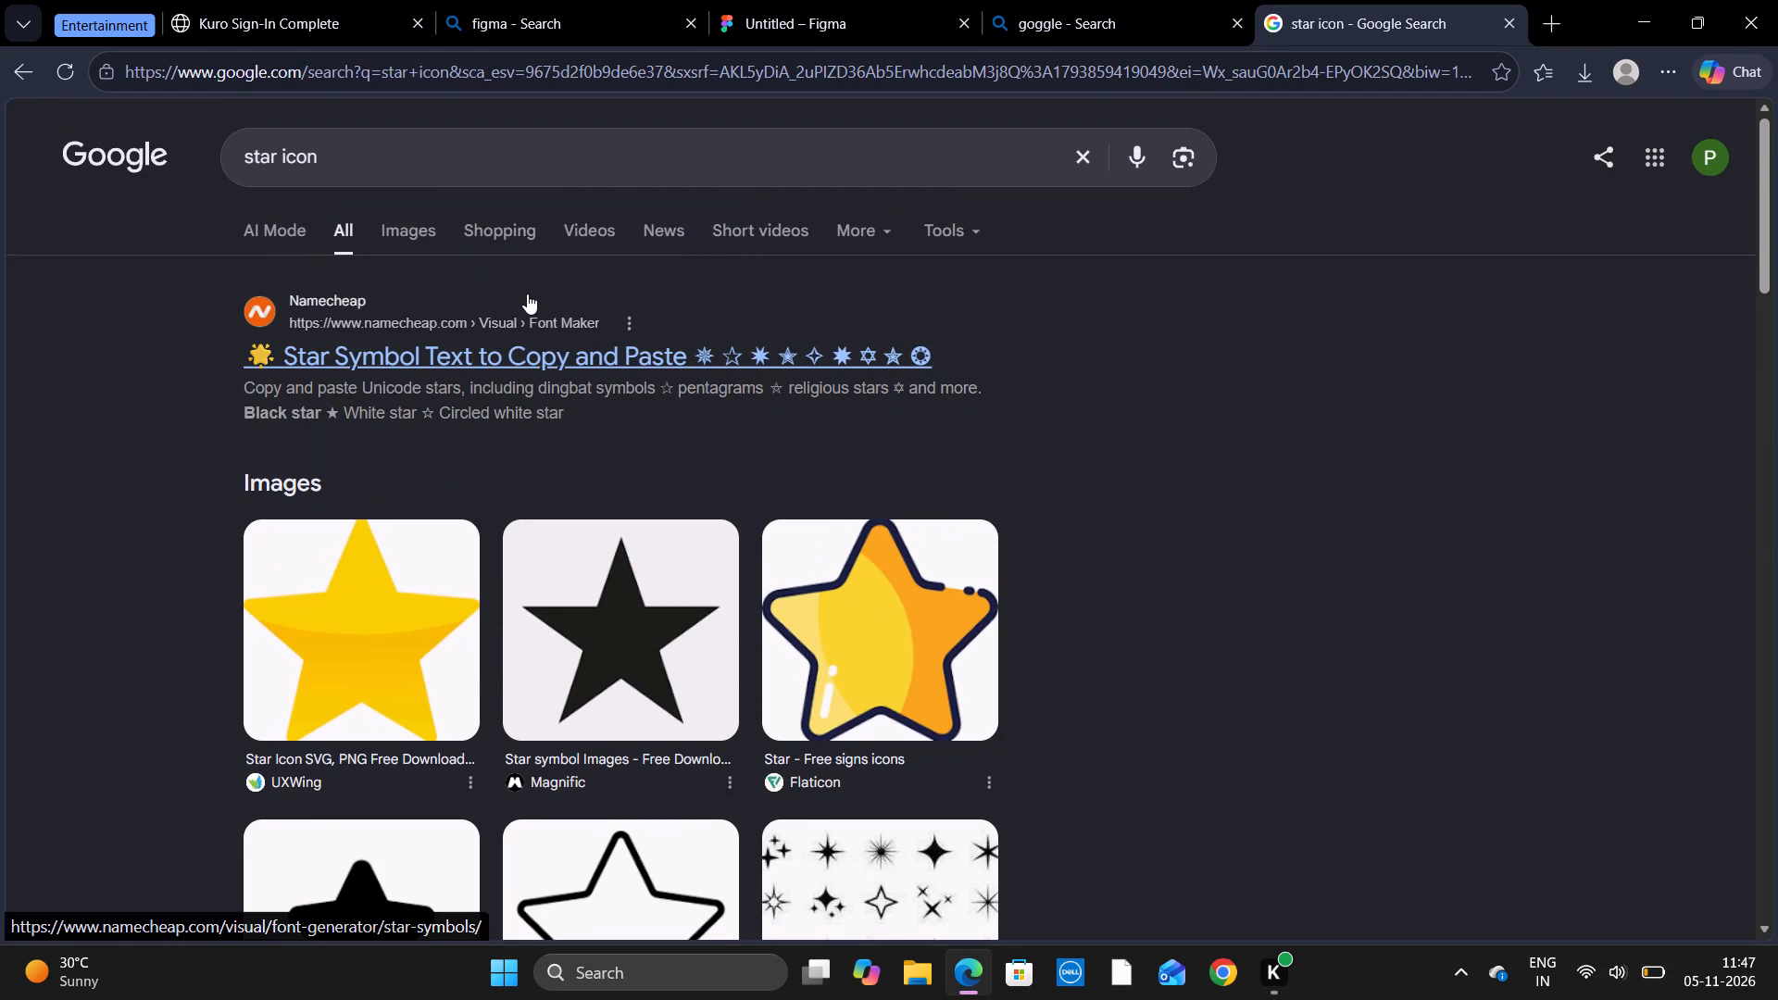
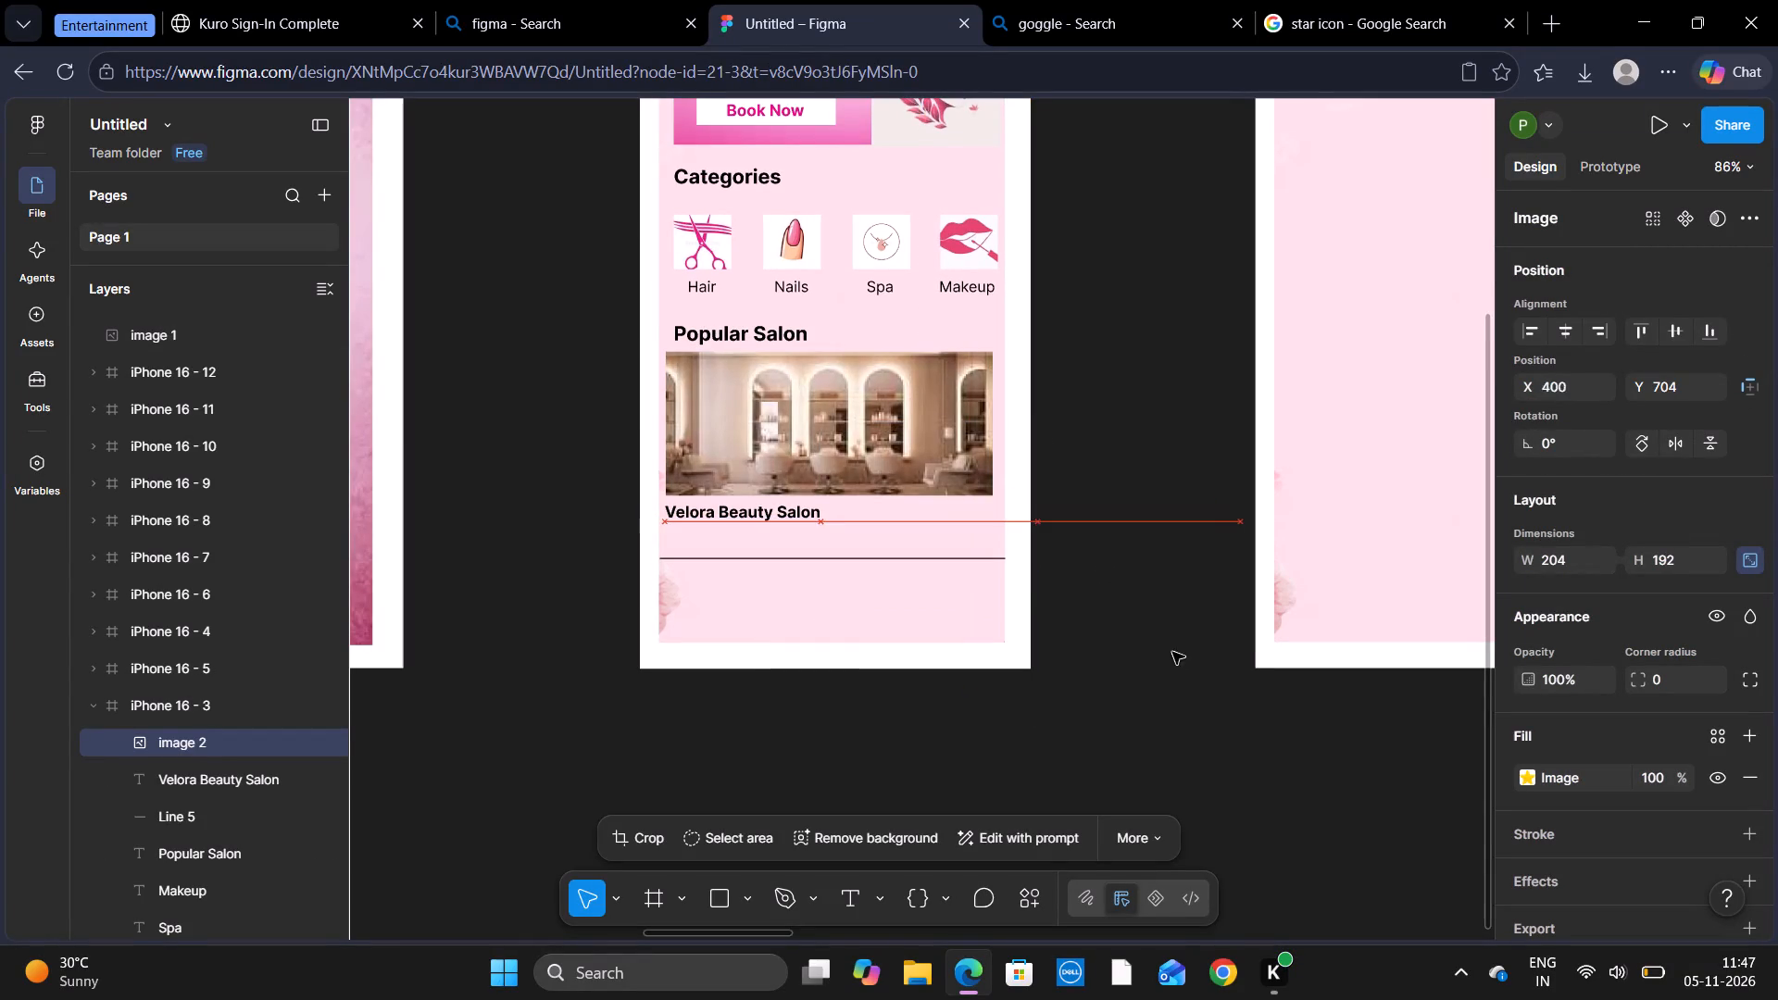
Move the pasted star image onto the empty canvas beside the phone frame and shrink it to about 15 × 14.
drag(1172, 652, 1176, 660)
click(1176, 660)
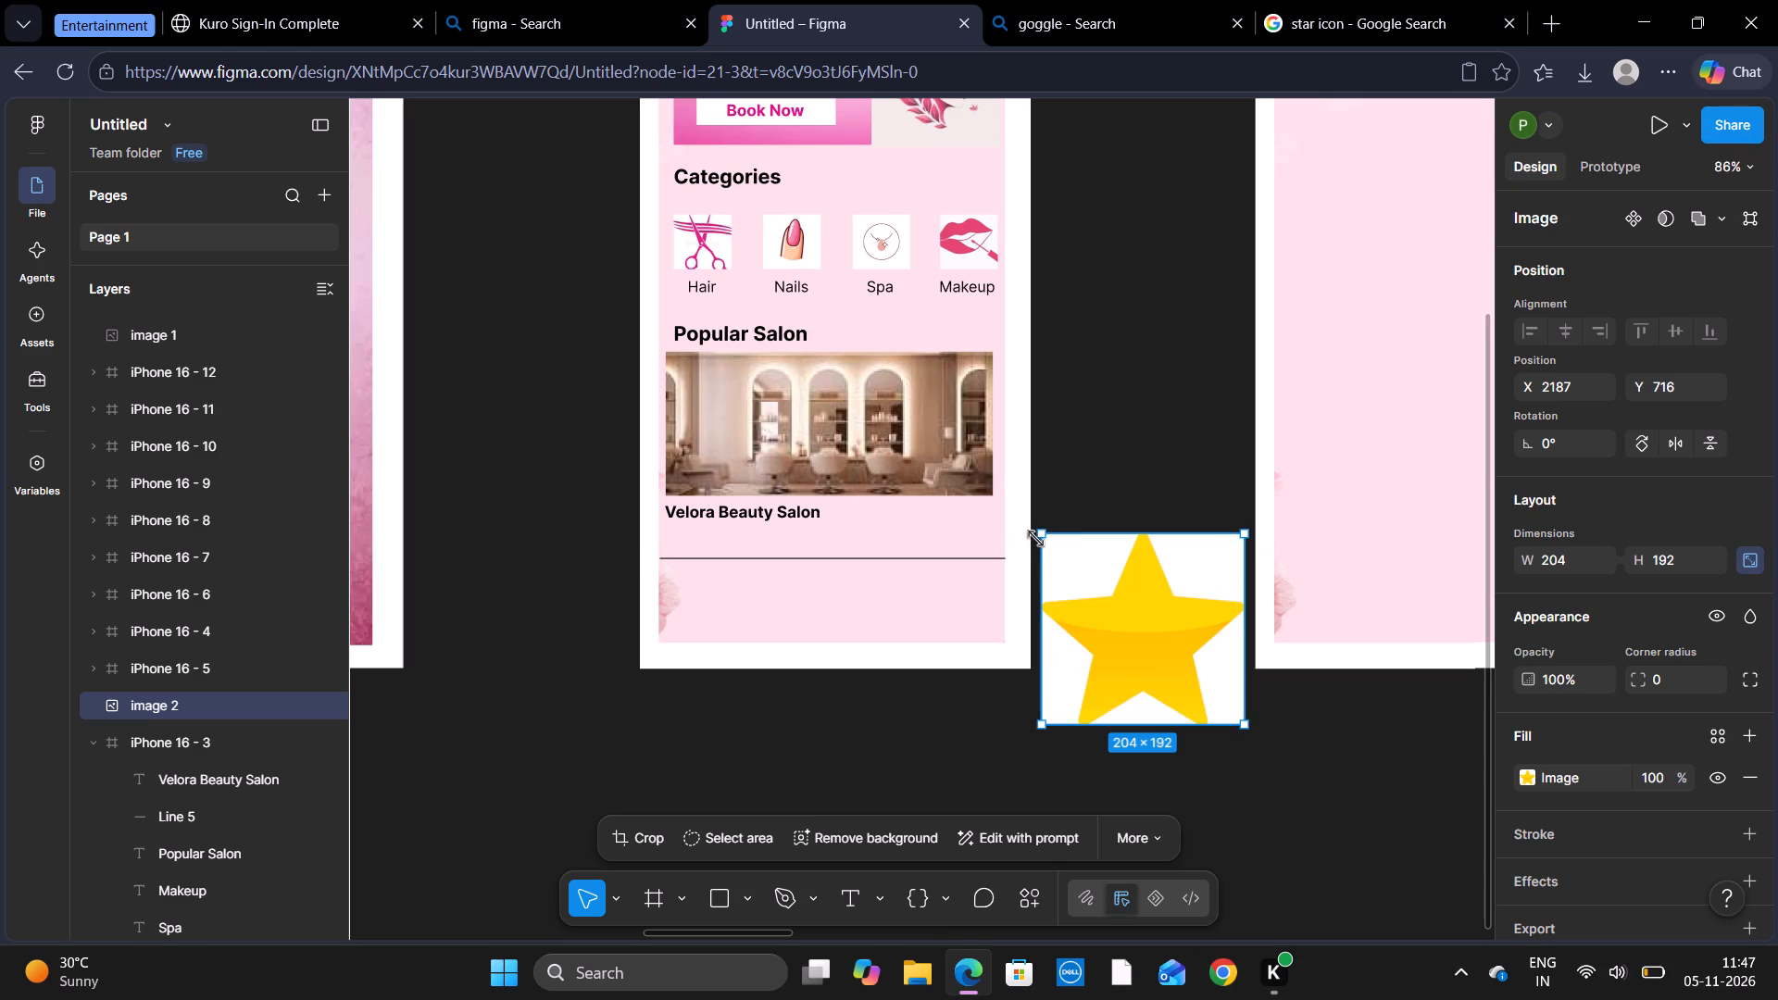
drag(1039, 540, 1177, 656)
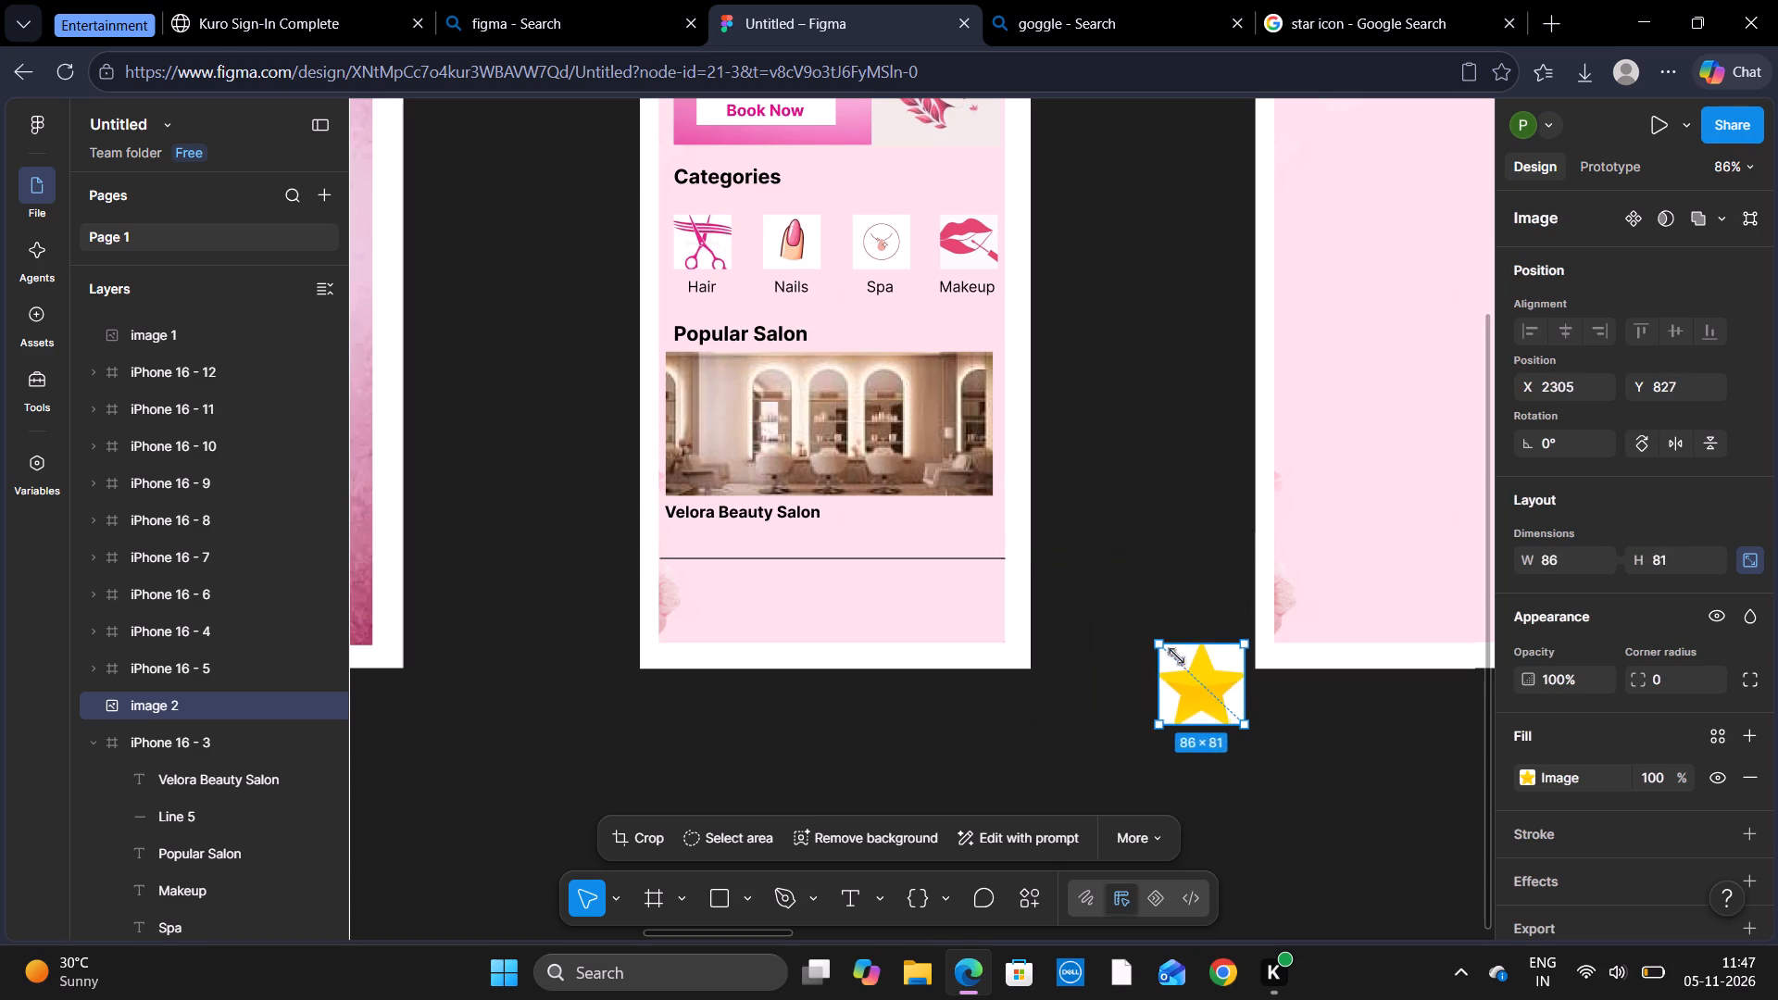
drag(1177, 656, 1234, 713)
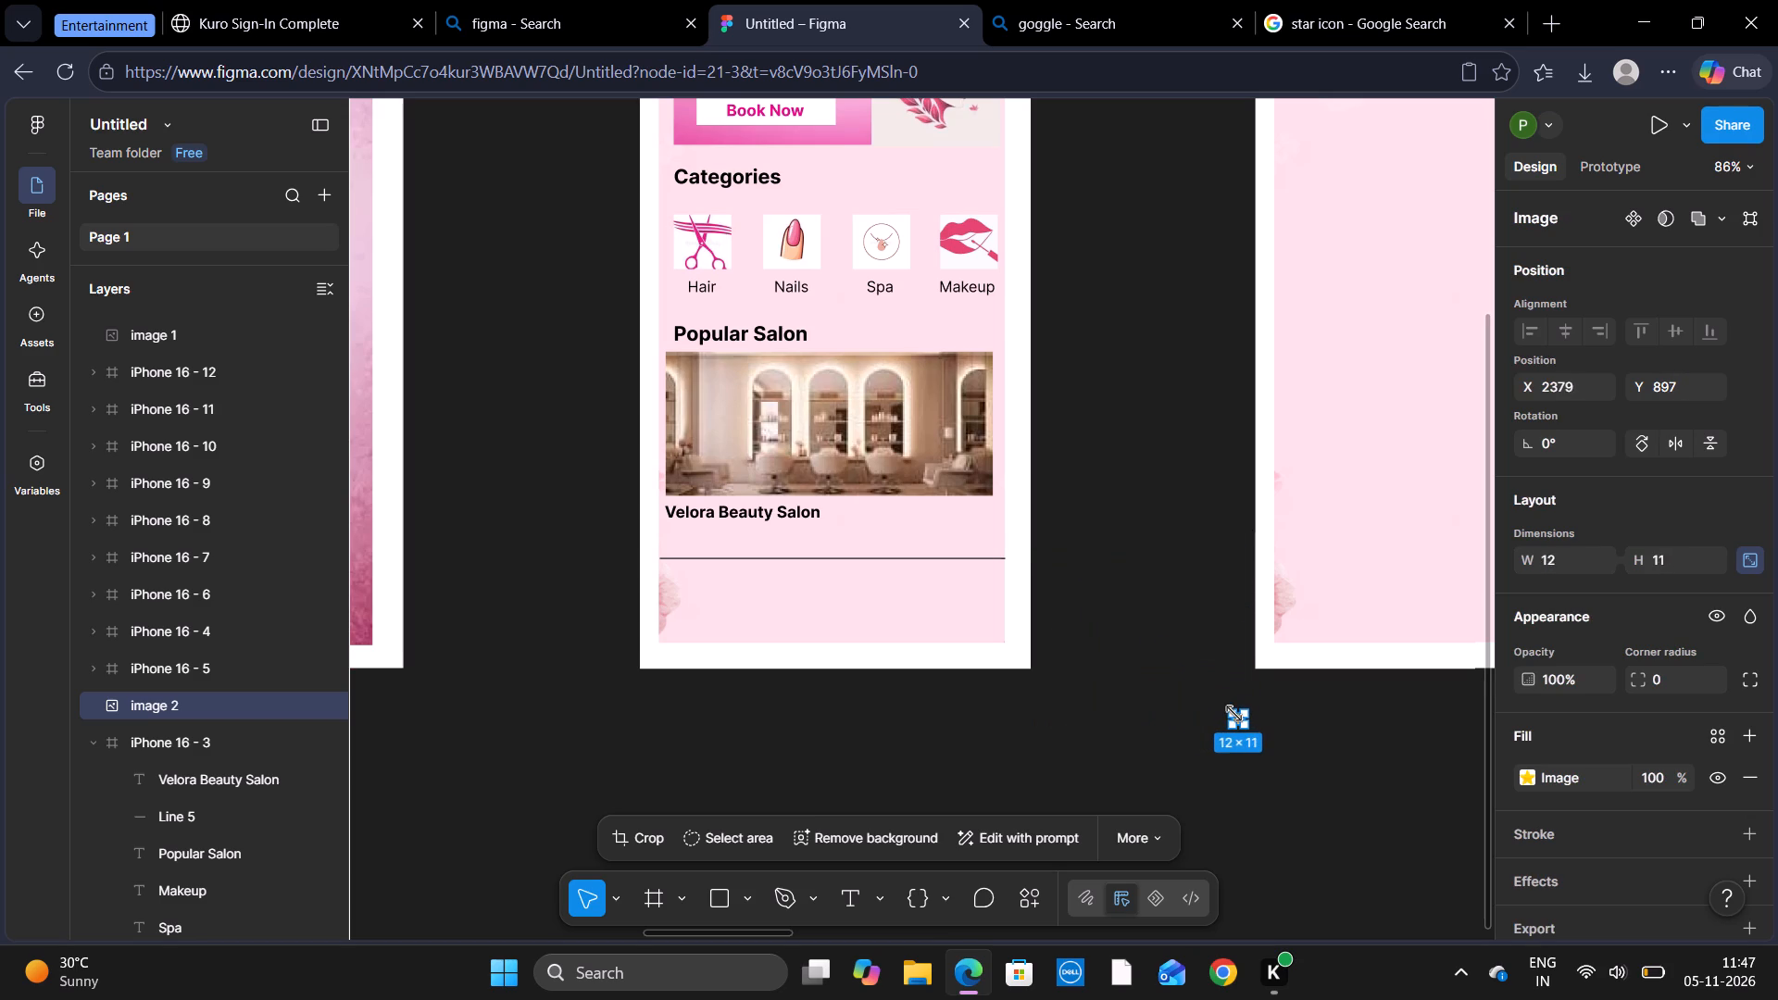
drag(1234, 713, 1232, 711)
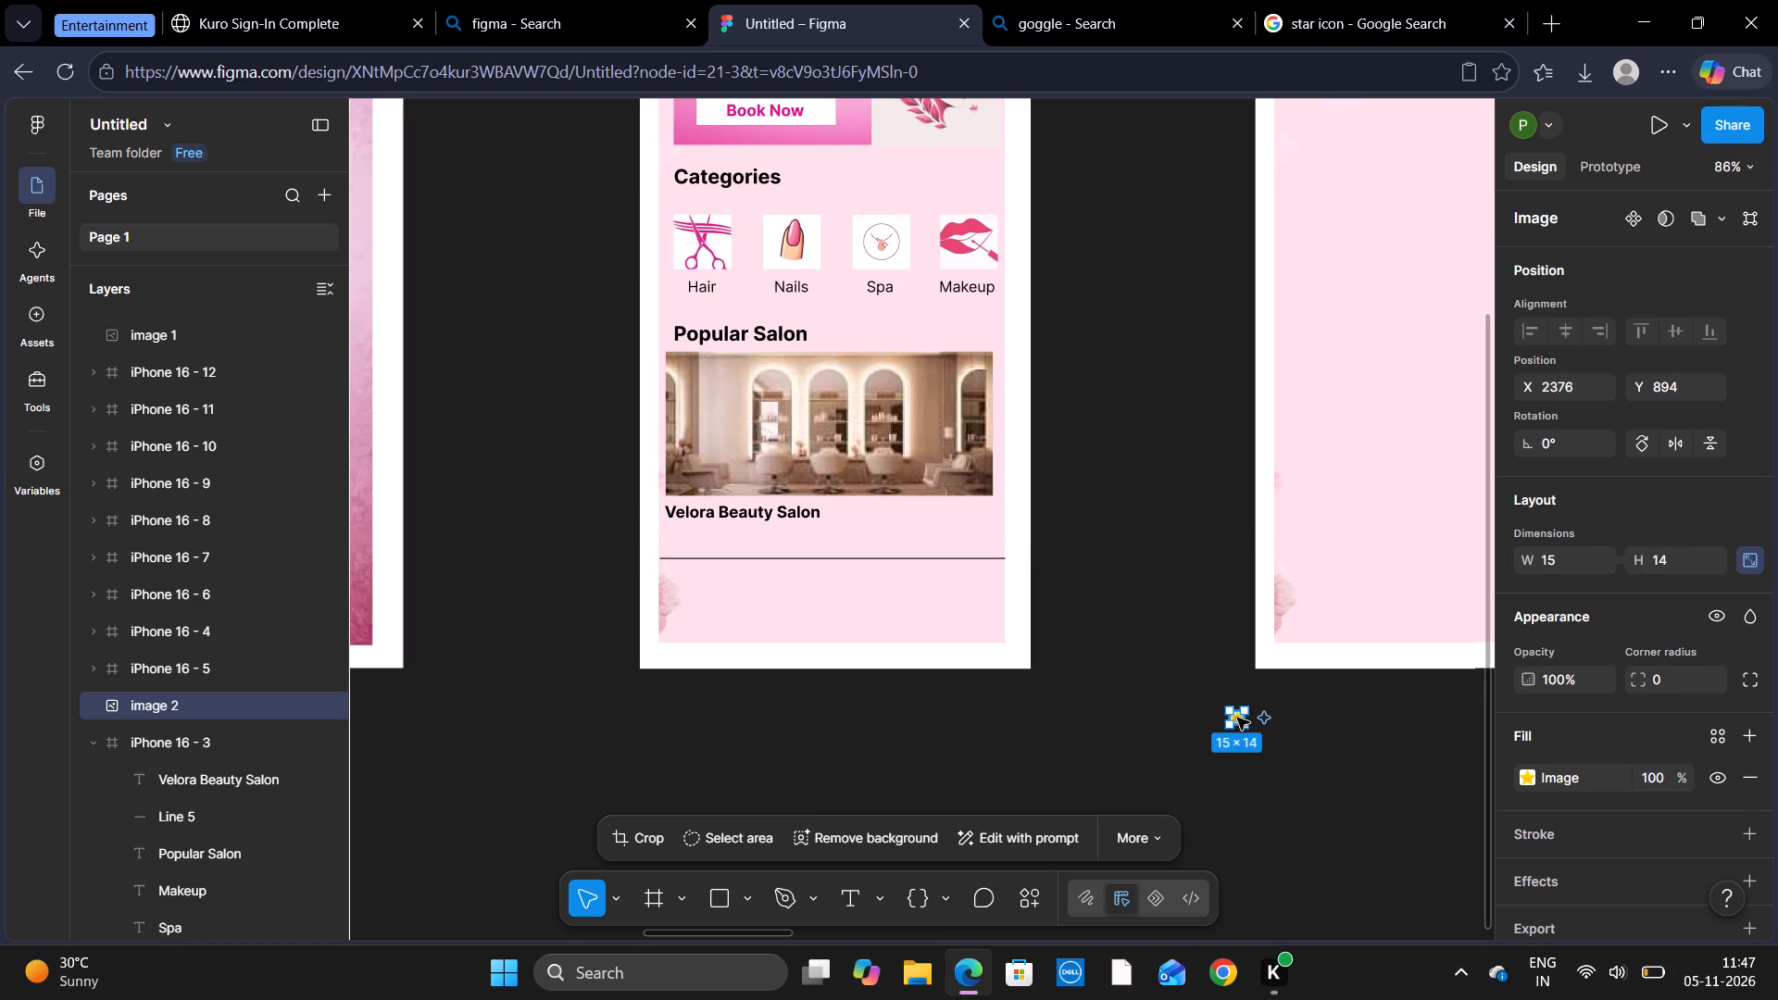
Place the small star just after the "Velora Beauty Salon" text, at about X 213, Y 685 in the iPhone 16 - 3 frame.
drag(1237, 718, 889, 510)
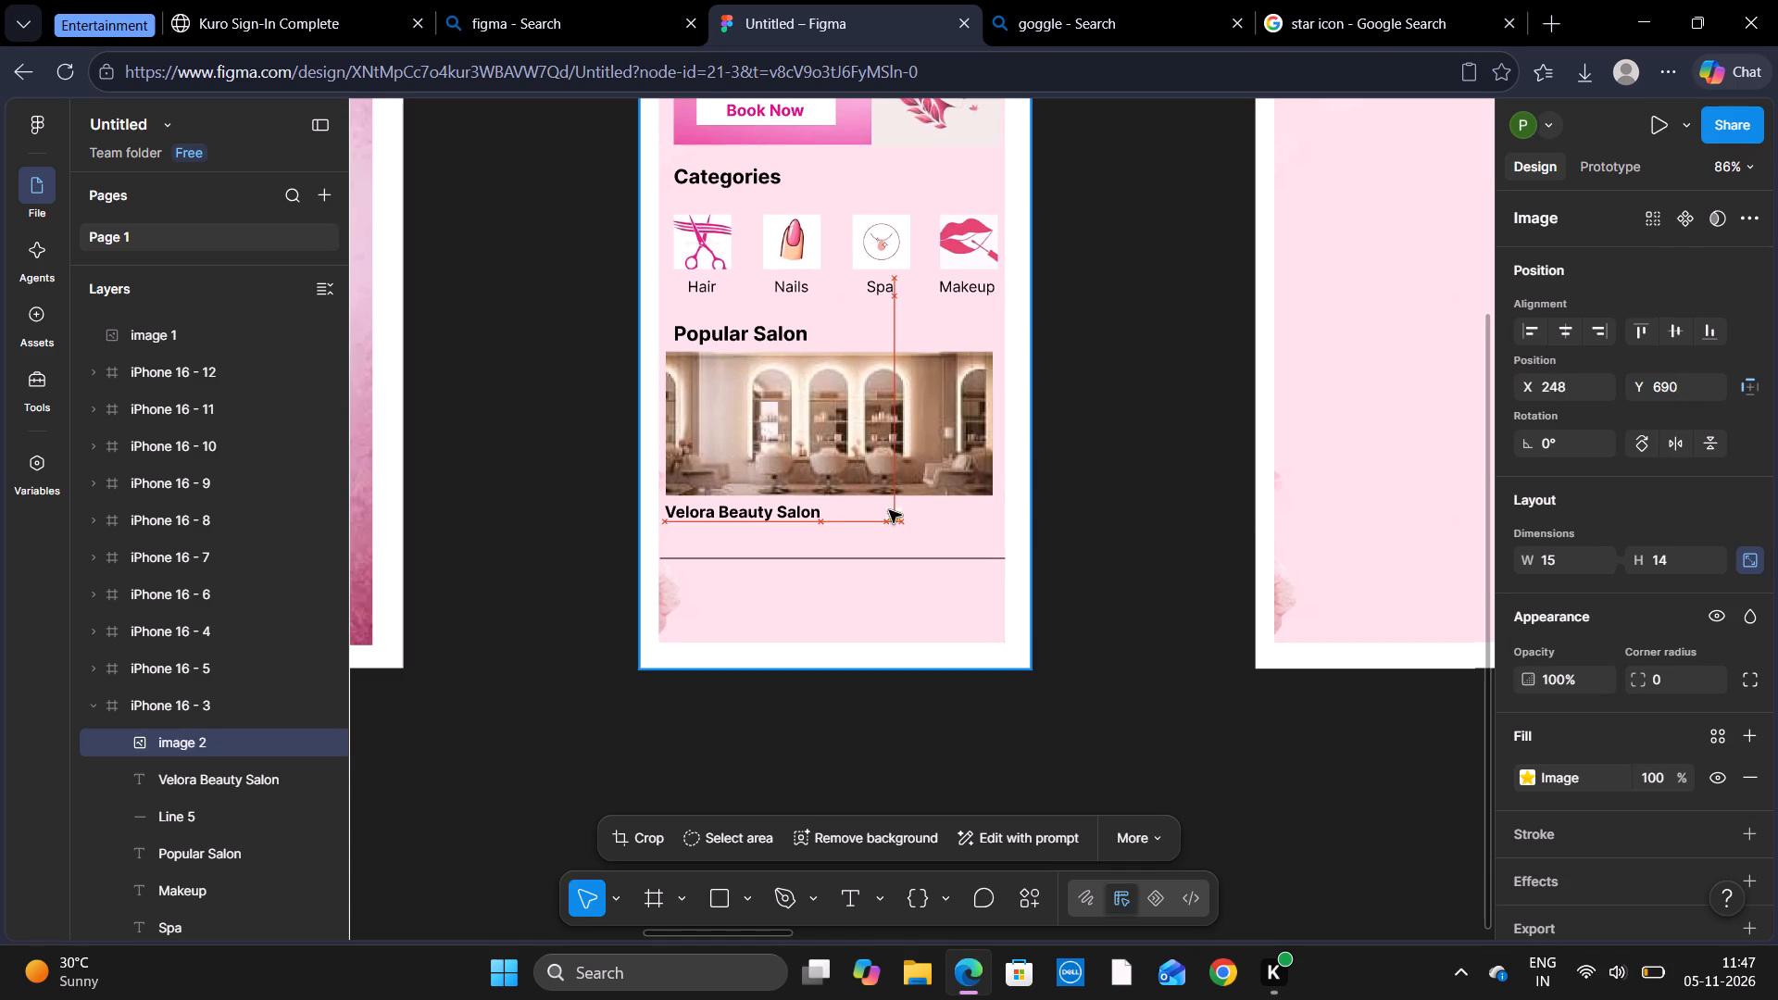
drag(889, 510, 863, 510)
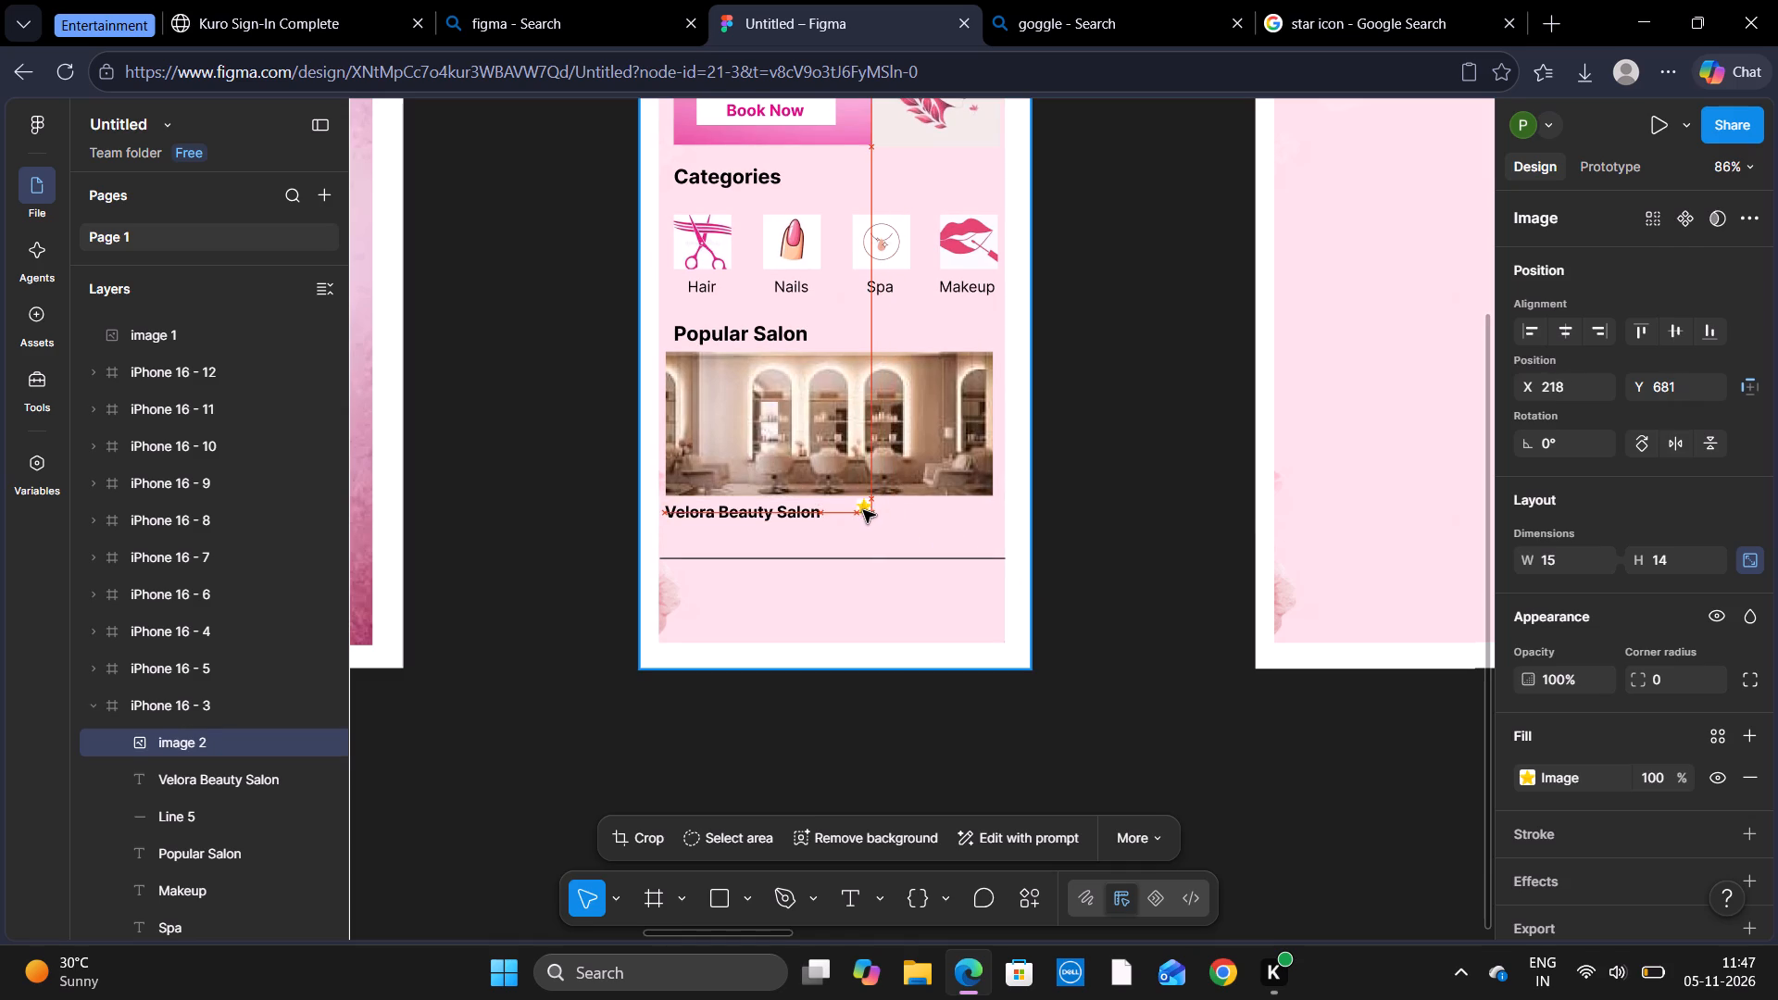
drag(863, 510, 858, 509)
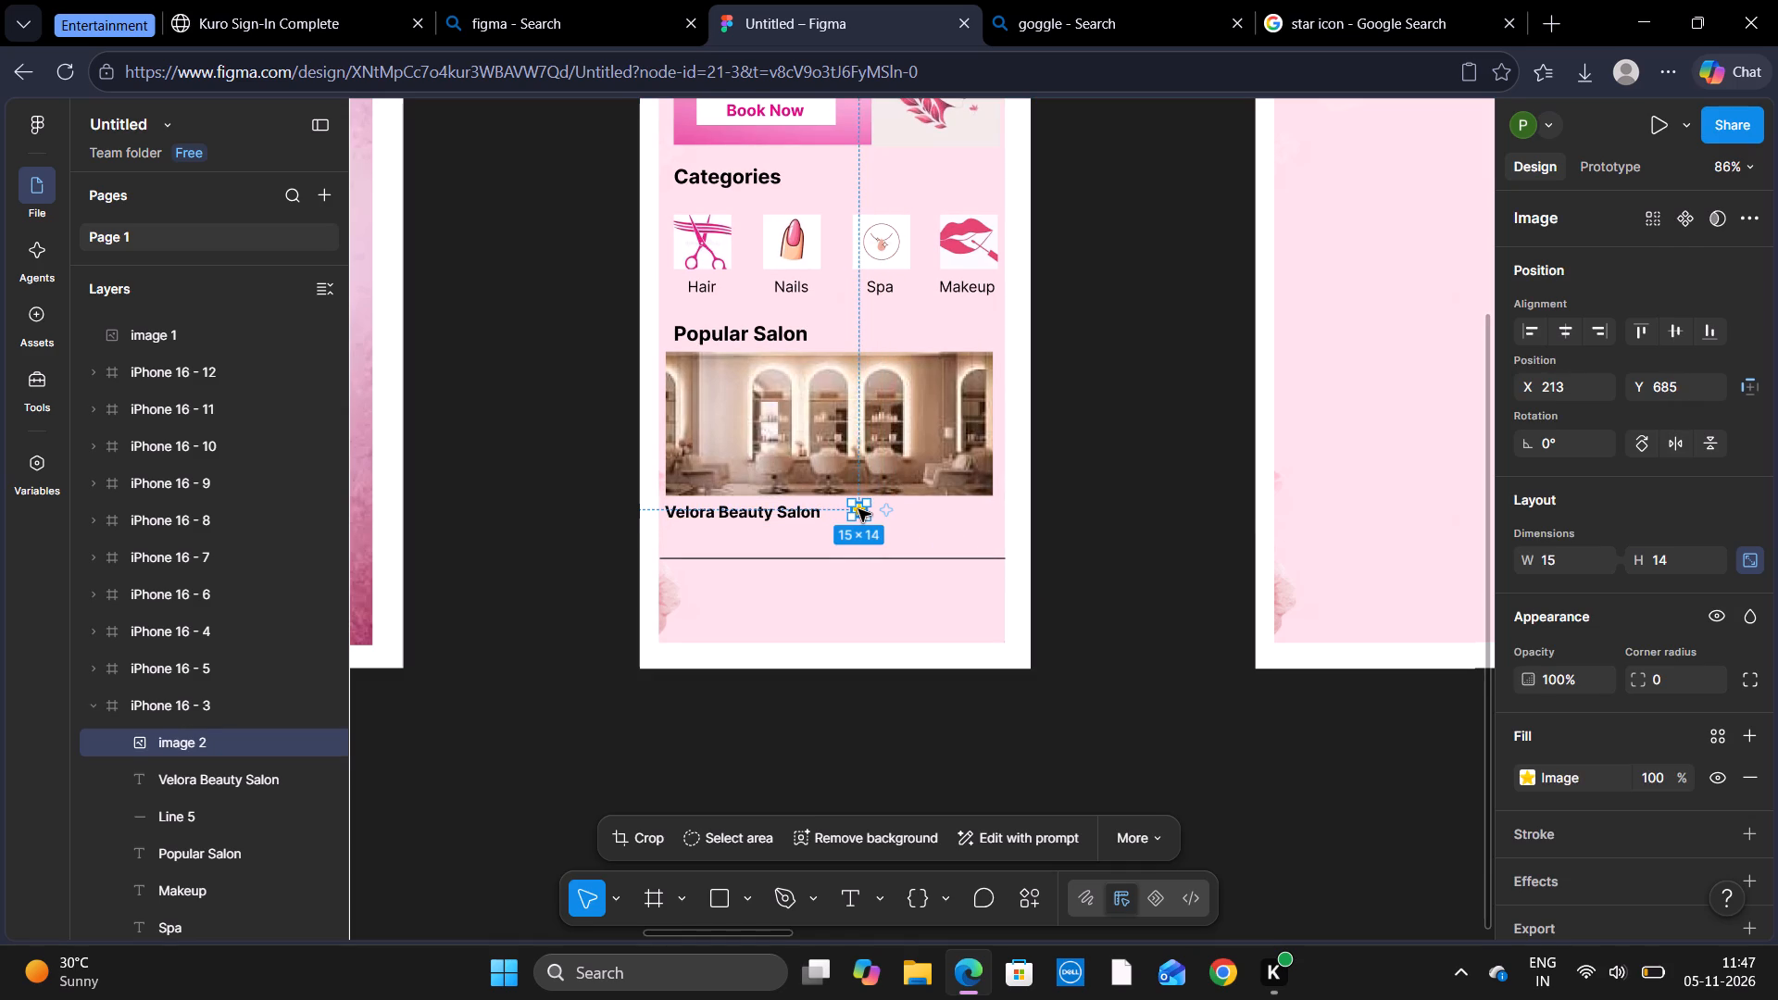
click(1147, 565)
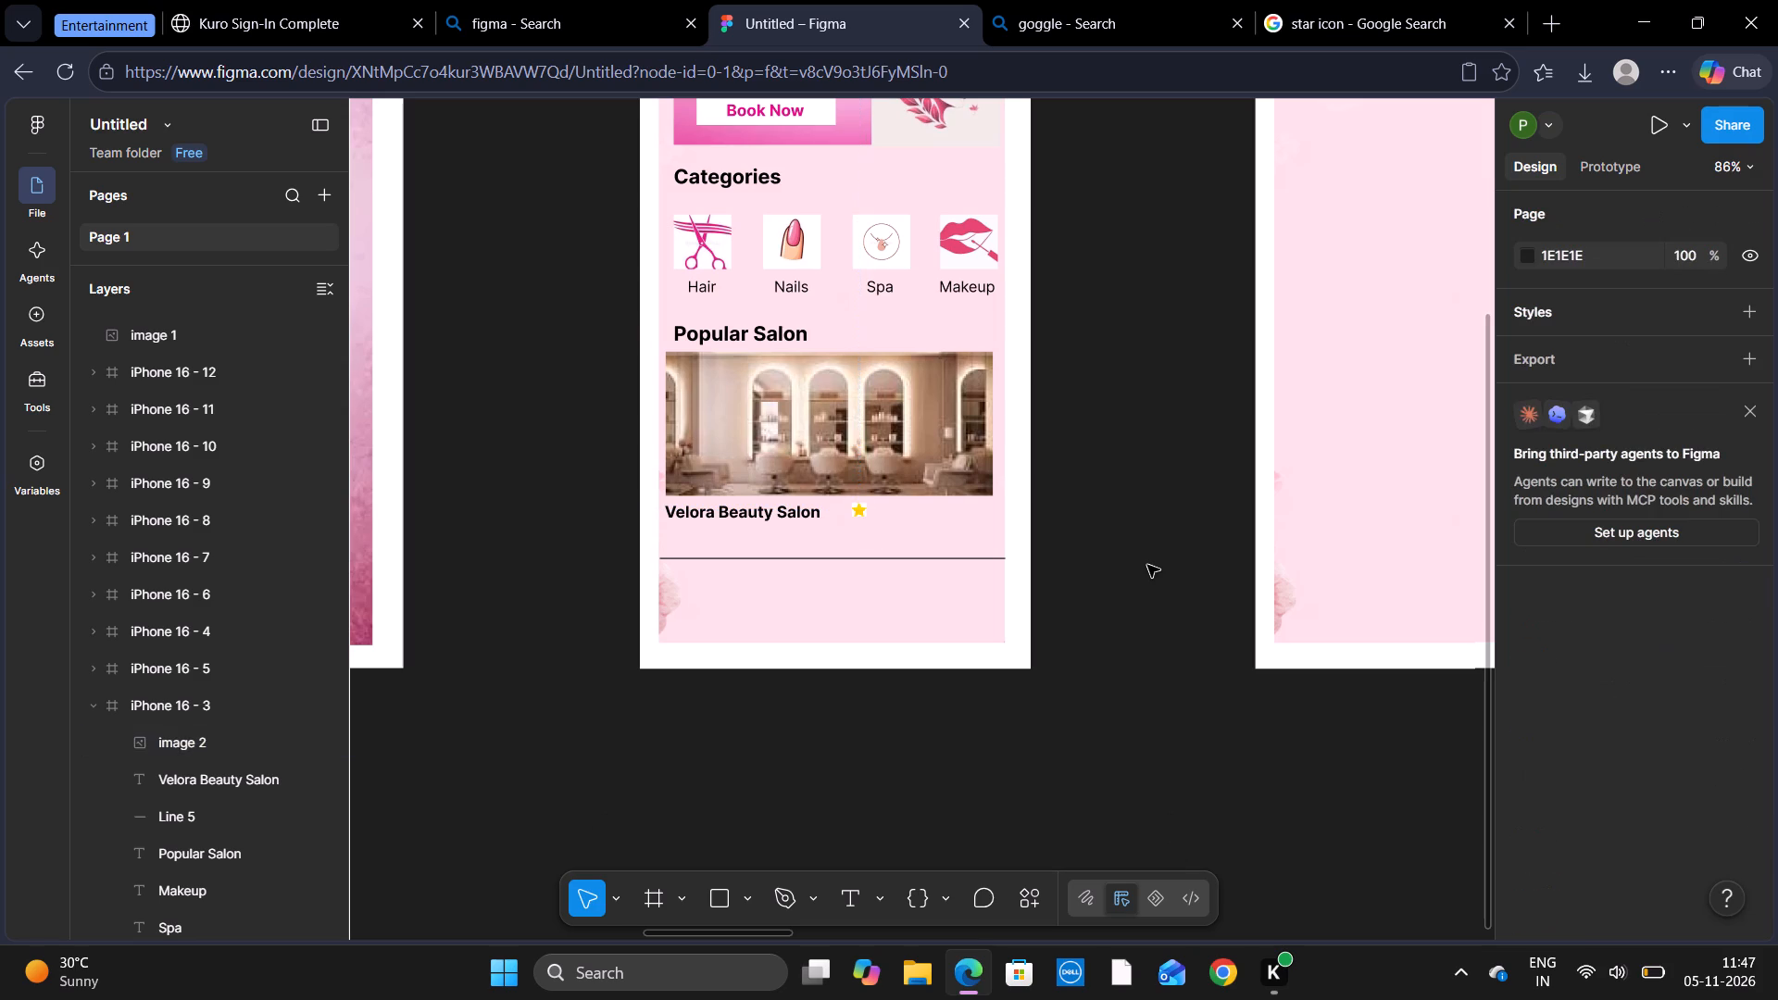
Lower the contrast of the star's image fill almost to the minimum.
click(867, 512)
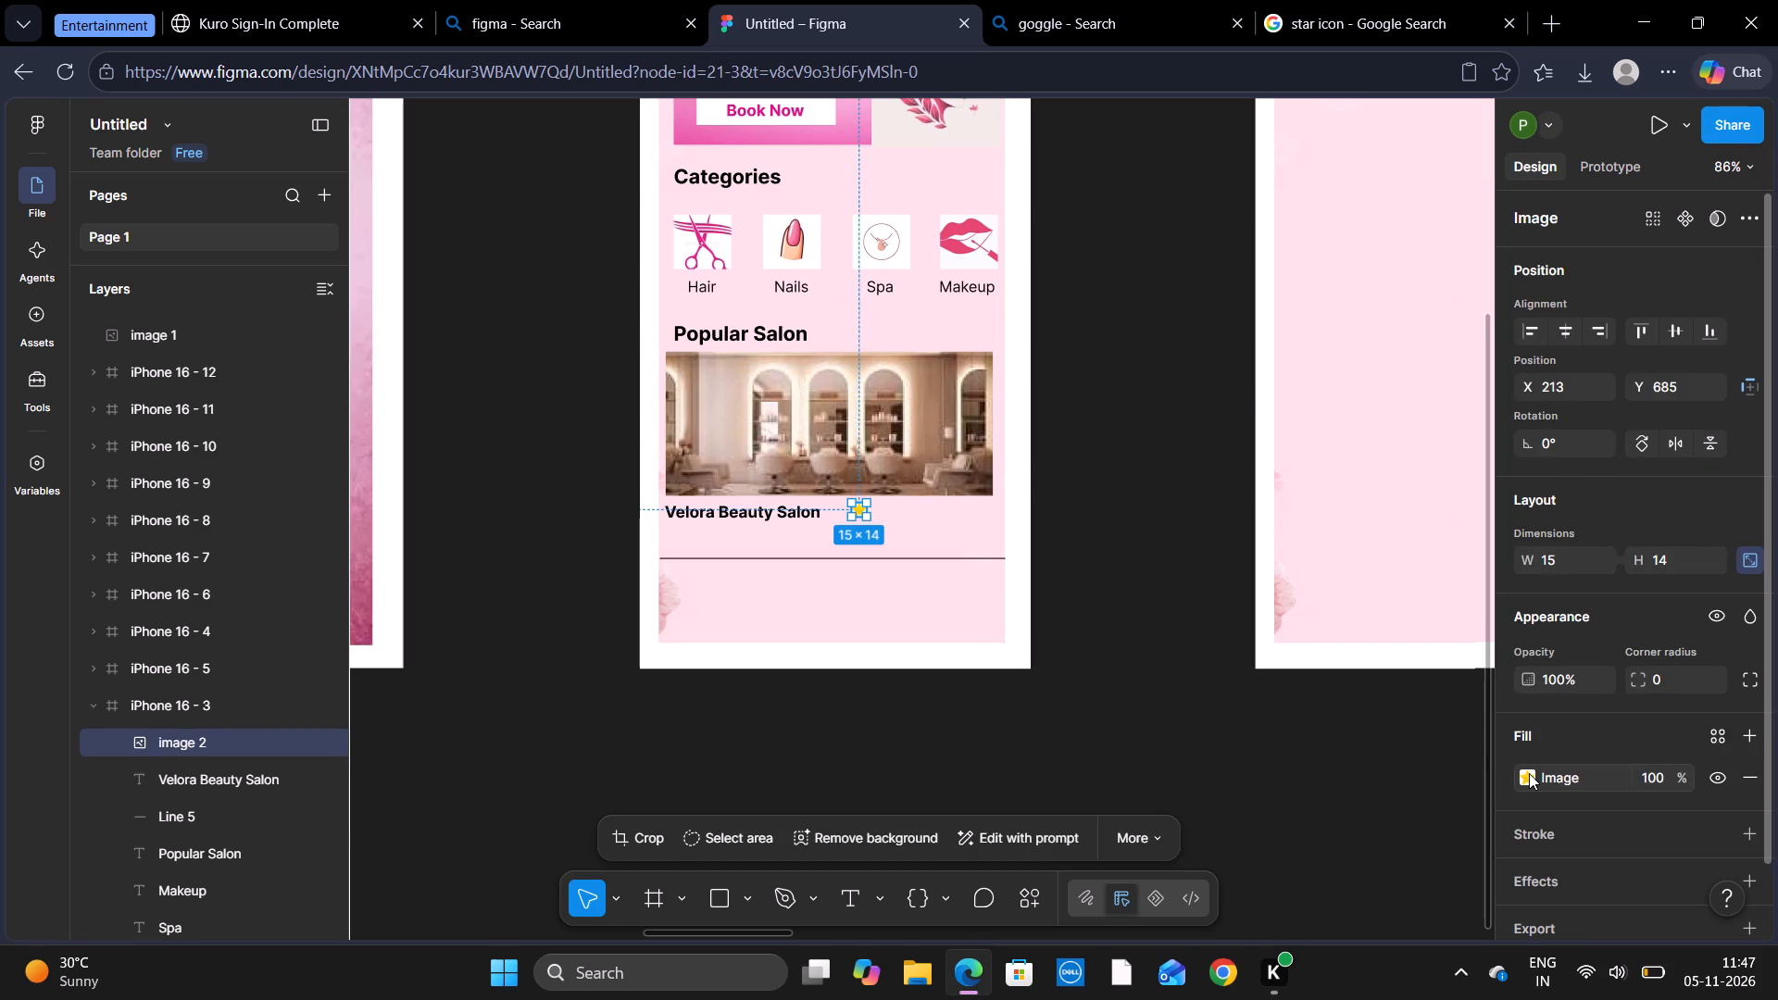
click(1529, 773)
click(1365, 710)
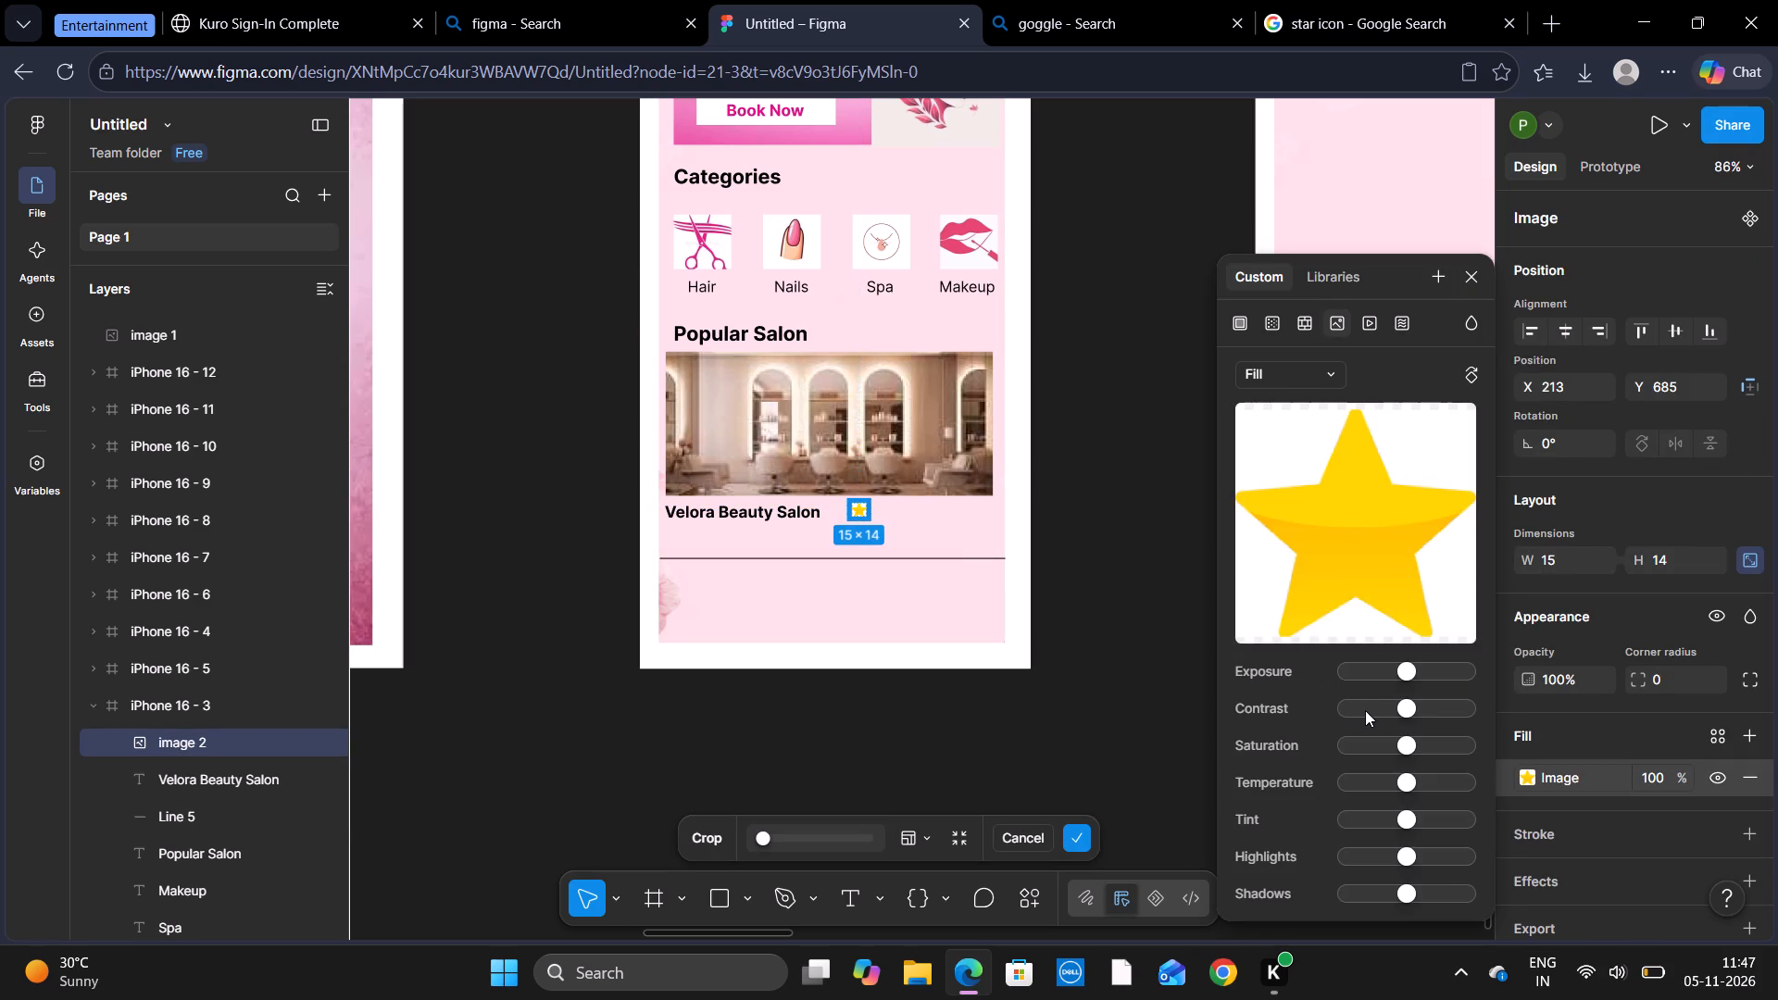
click(1343, 704)
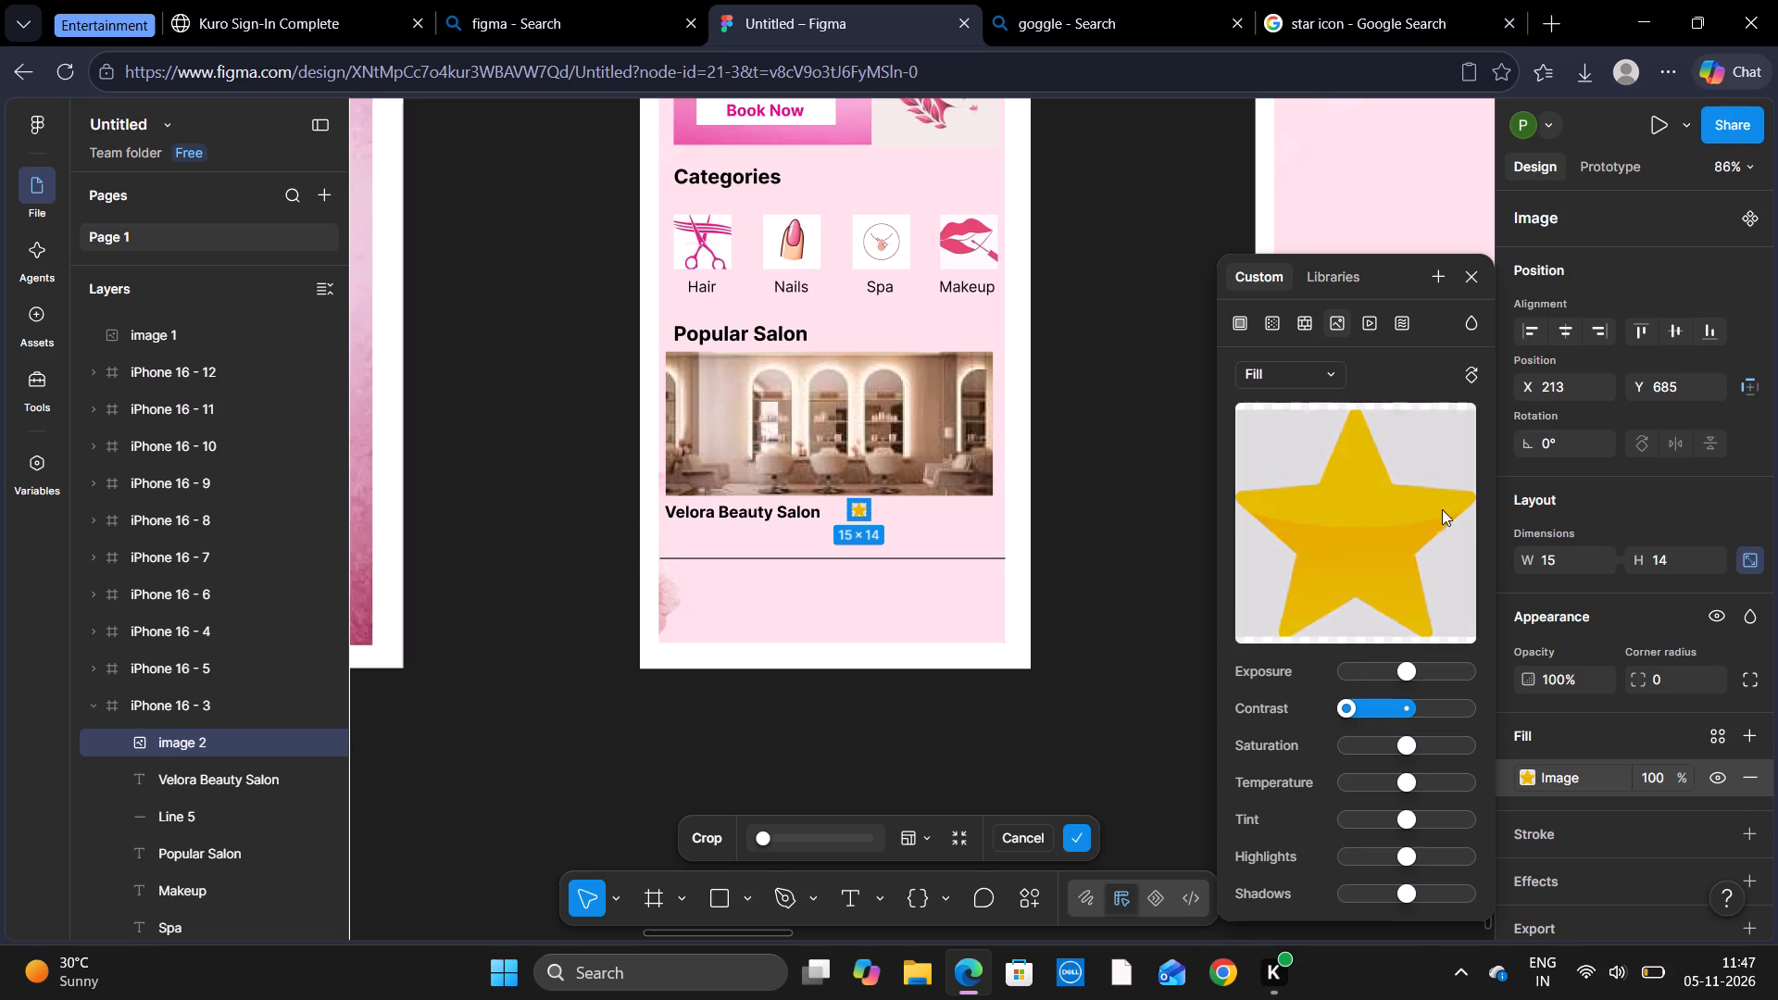
click(1477, 264)
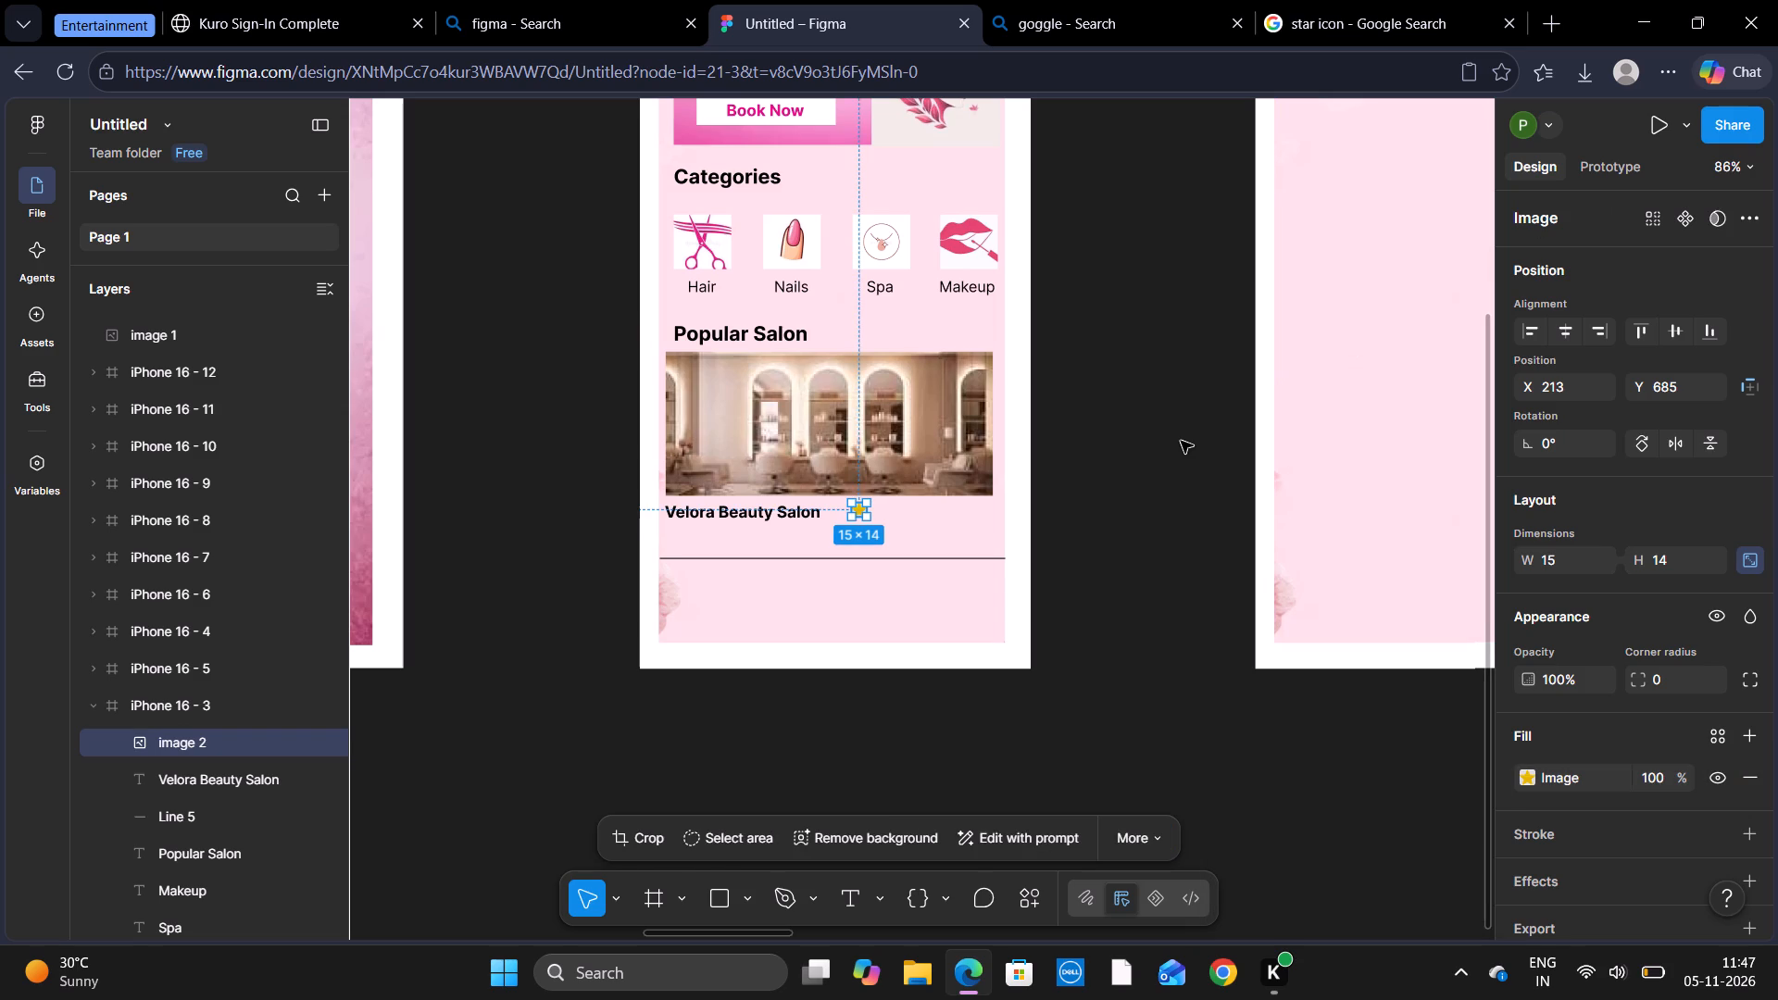
click(1181, 441)
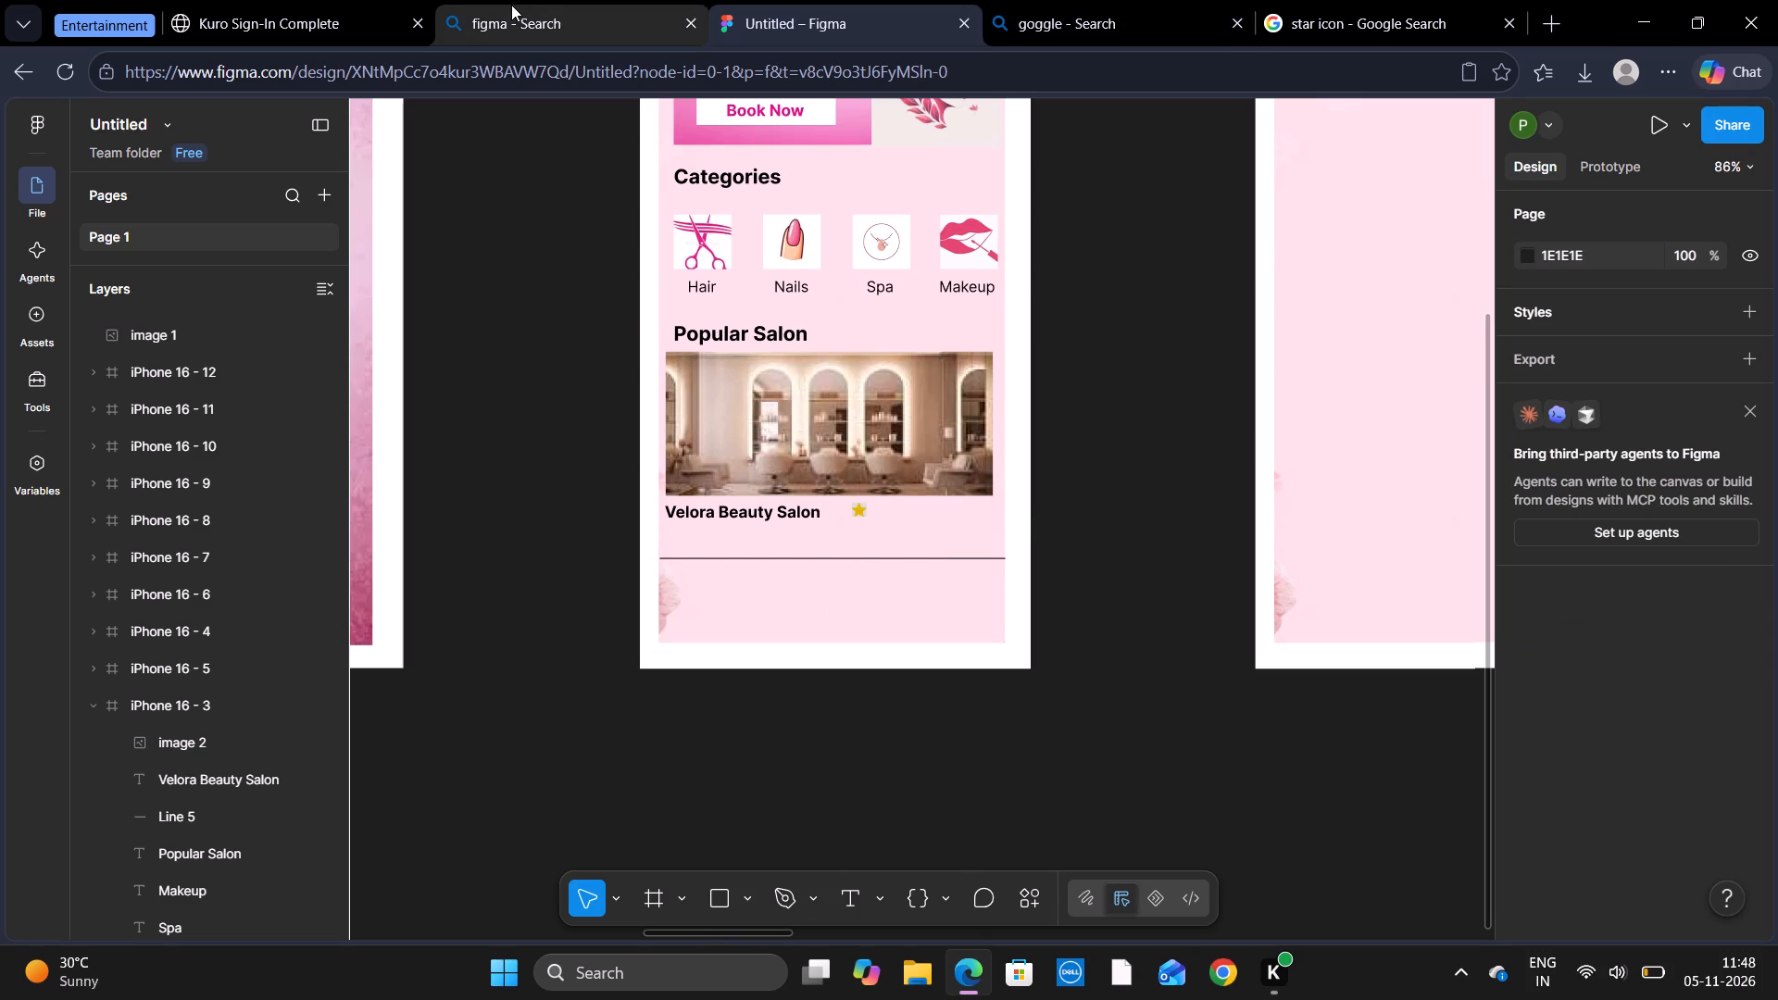
Close the Kuro Sign-In Complete browser tab.
click(415, 26)
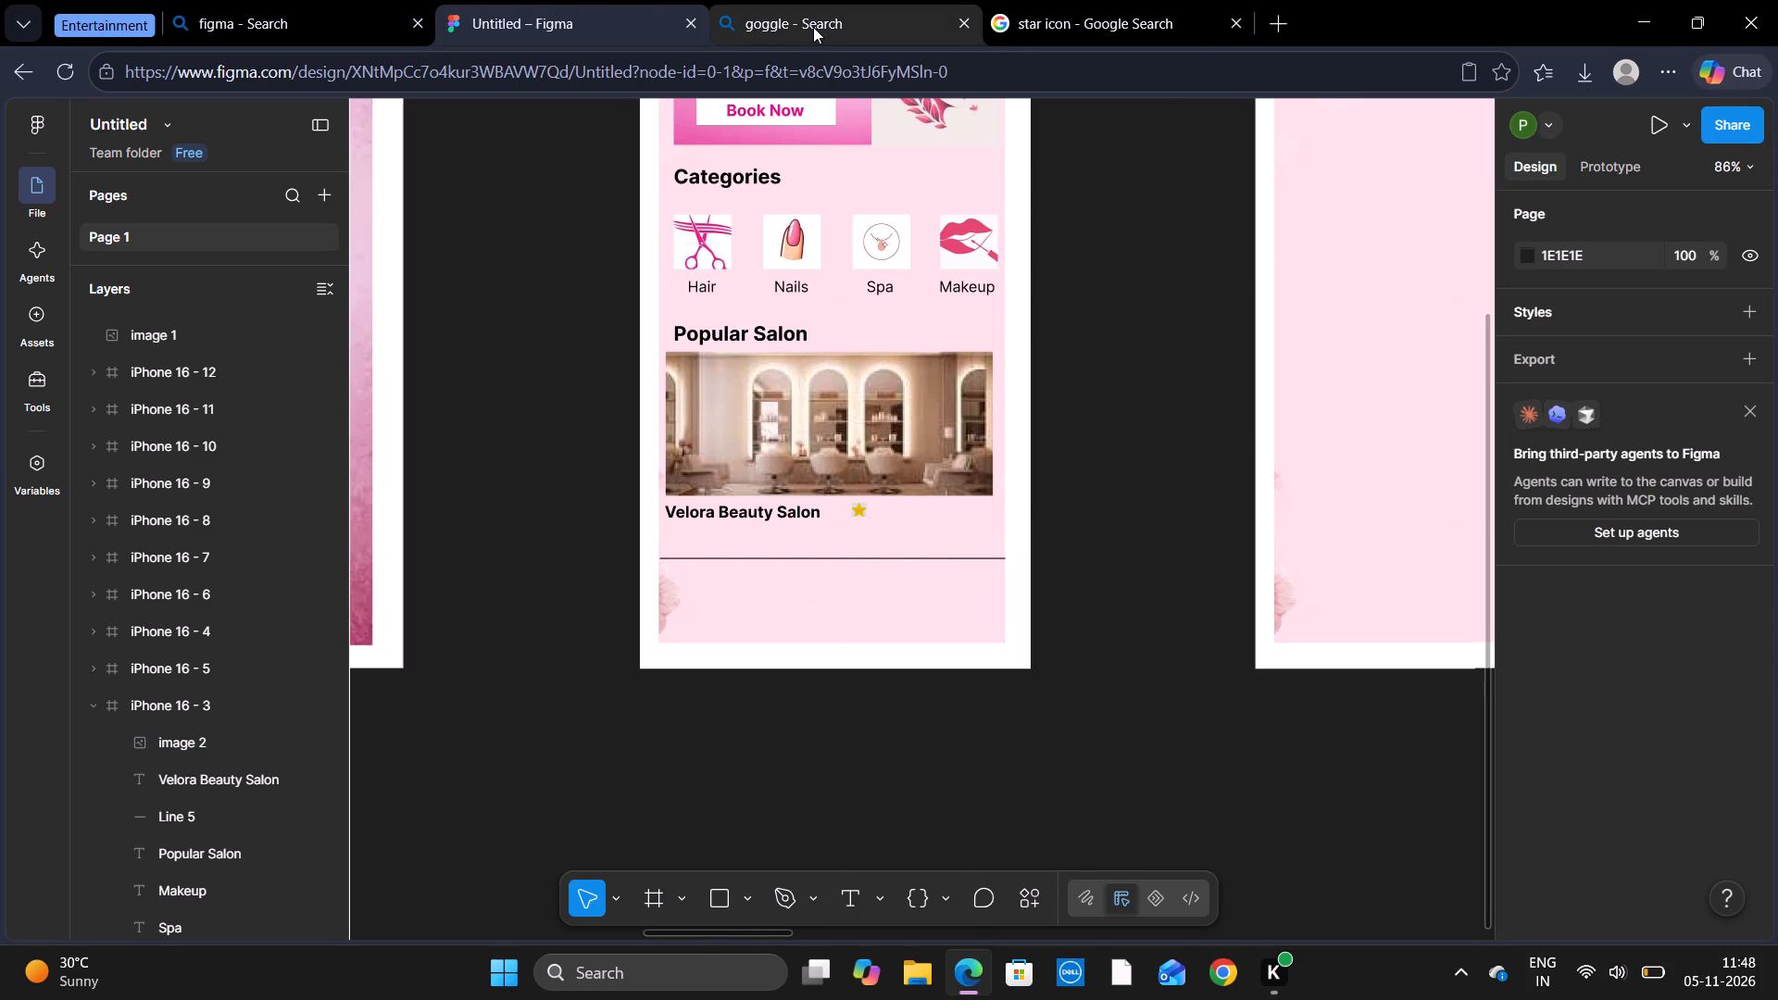
Replace the star icon query on Google with "location icon in pink clour" and run the search.
click(1009, 16)
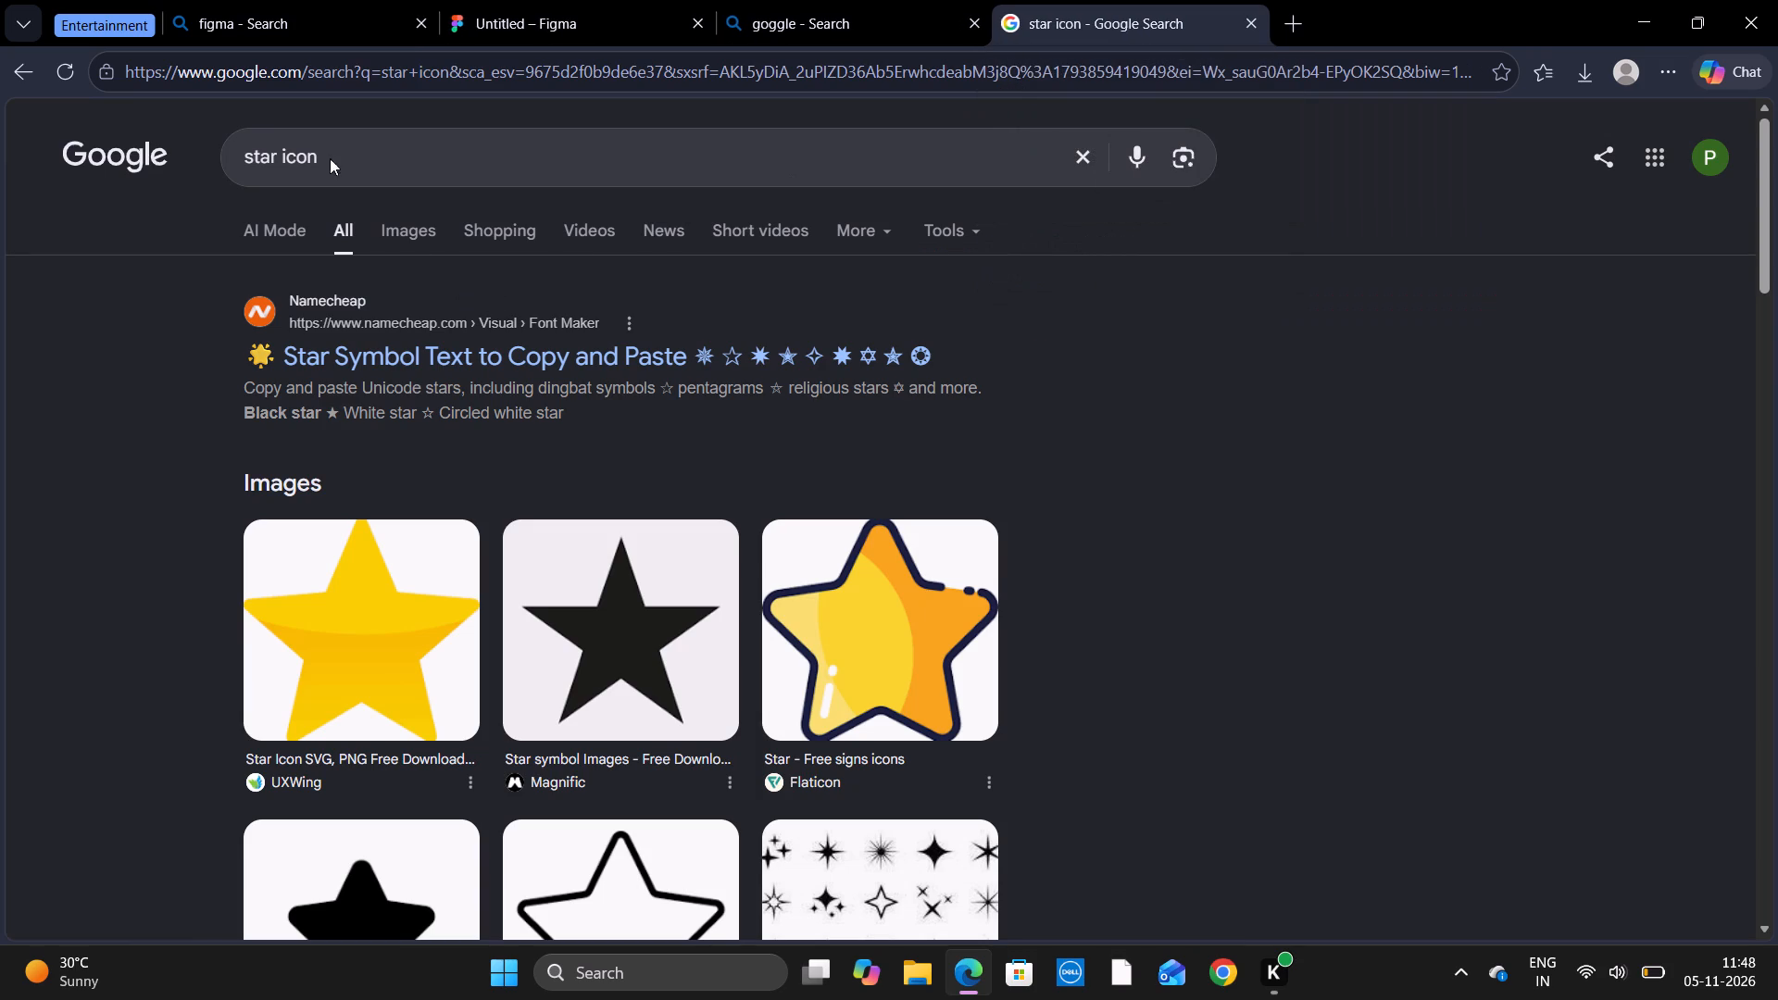
click(285, 153)
key(Left)
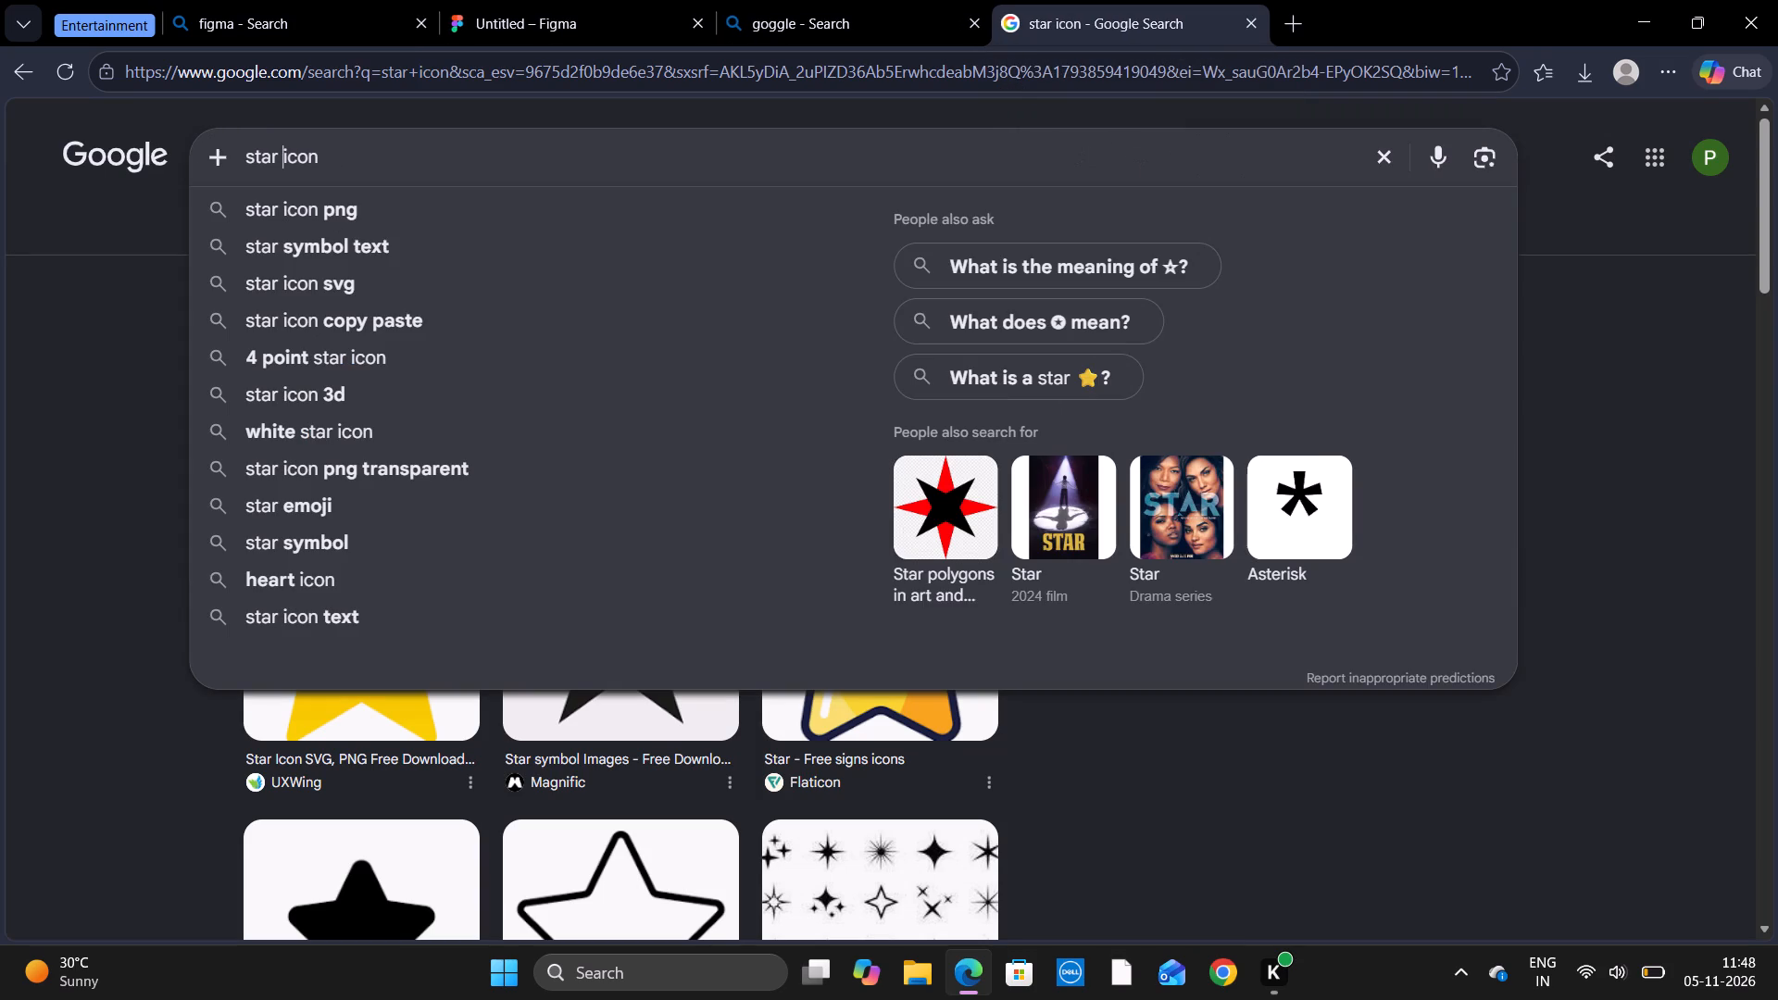
key(BackSpace)
key(BackSpace)
key(BackSpace)
key(BackSpace)
key(BackSpace)
key(BackSpace)
key(BackSpace)
key(BackSpace)
key(BackSpace)
key(BackSpace)
key(BackSpace)
key(BackSpace)
key(BackSpace)
key(BackSpace)
key(BackSpace)
key(BackSpace)
key(BackSpace)
key(BackSpace)
key(BackSpace)
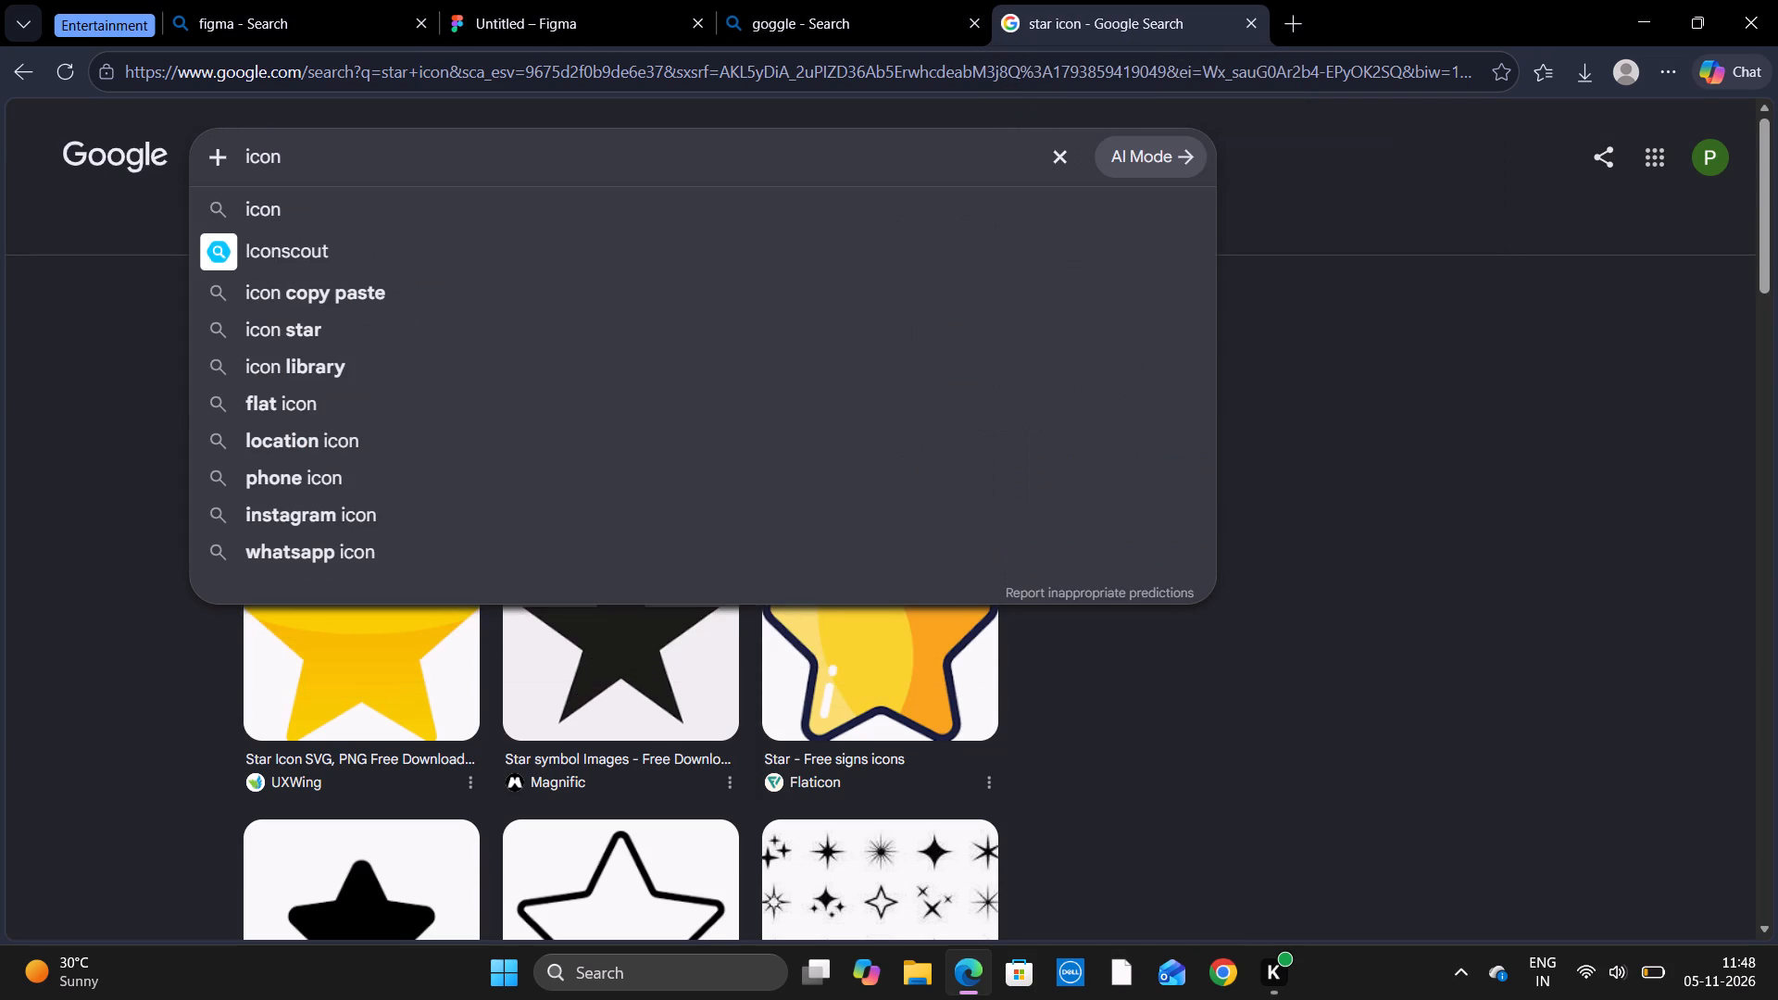
text(location)
key(space)
key(Right)
key(Right)
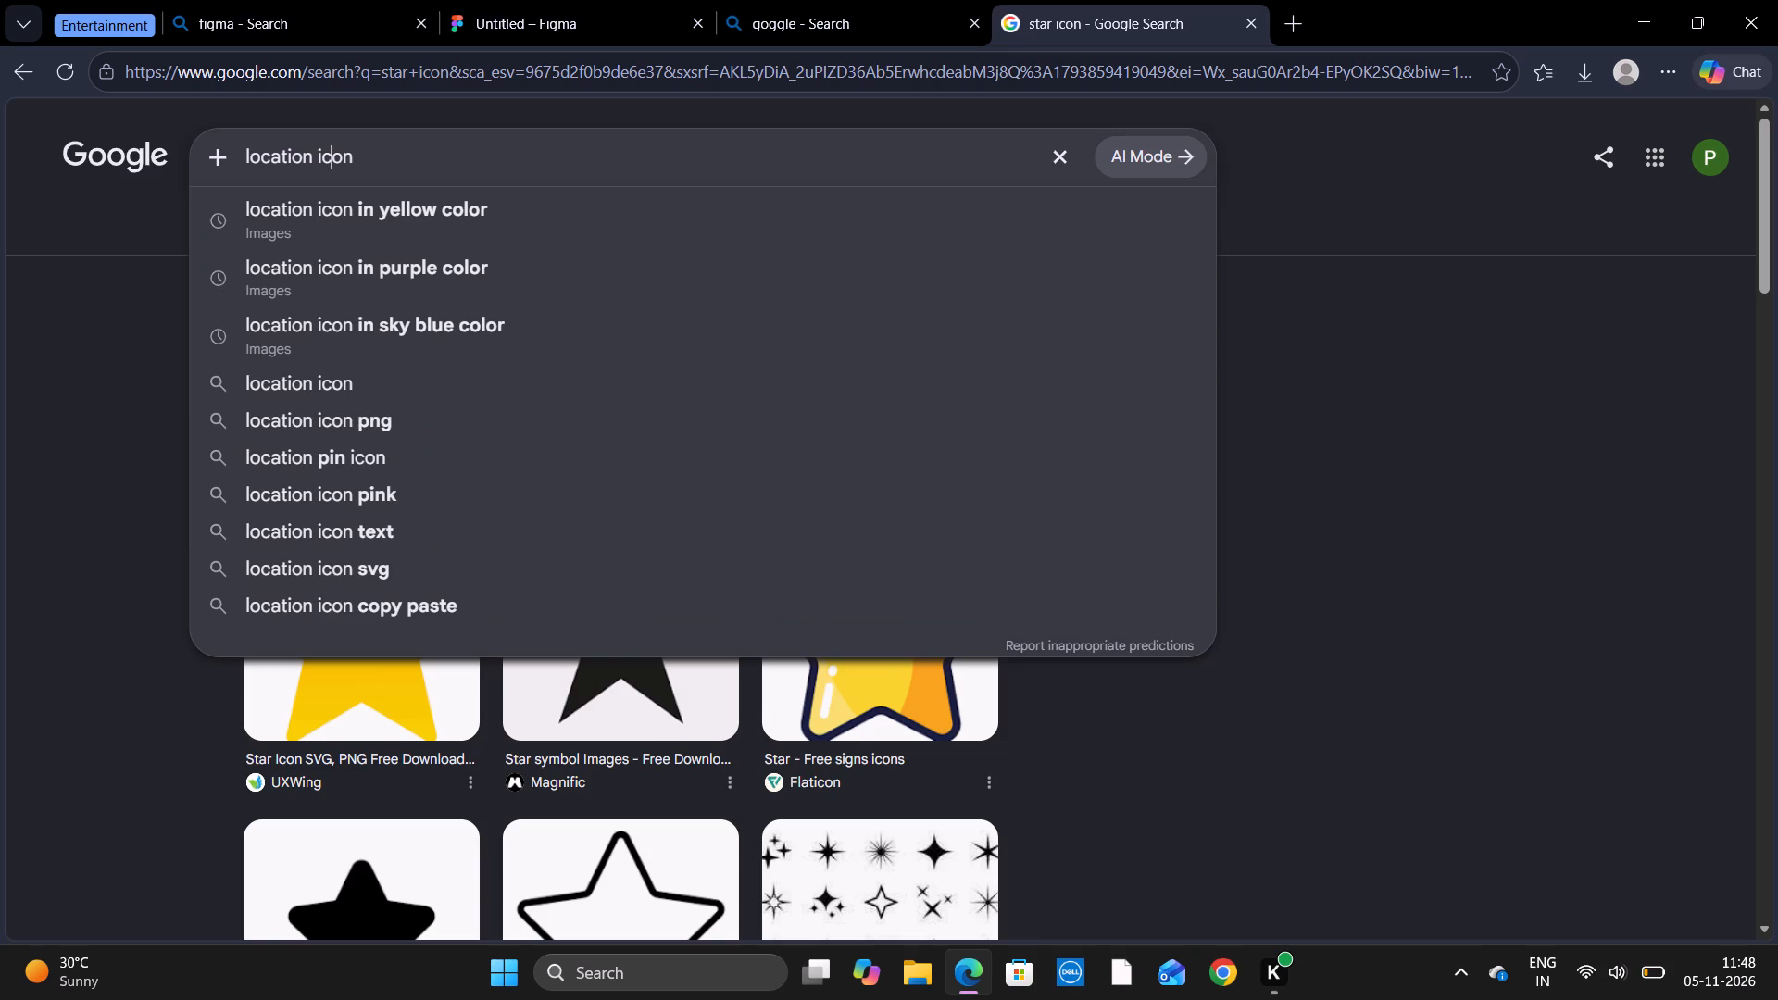
key(Right)
key(Right)
key(space)
text(in pink clour)
key(Return)
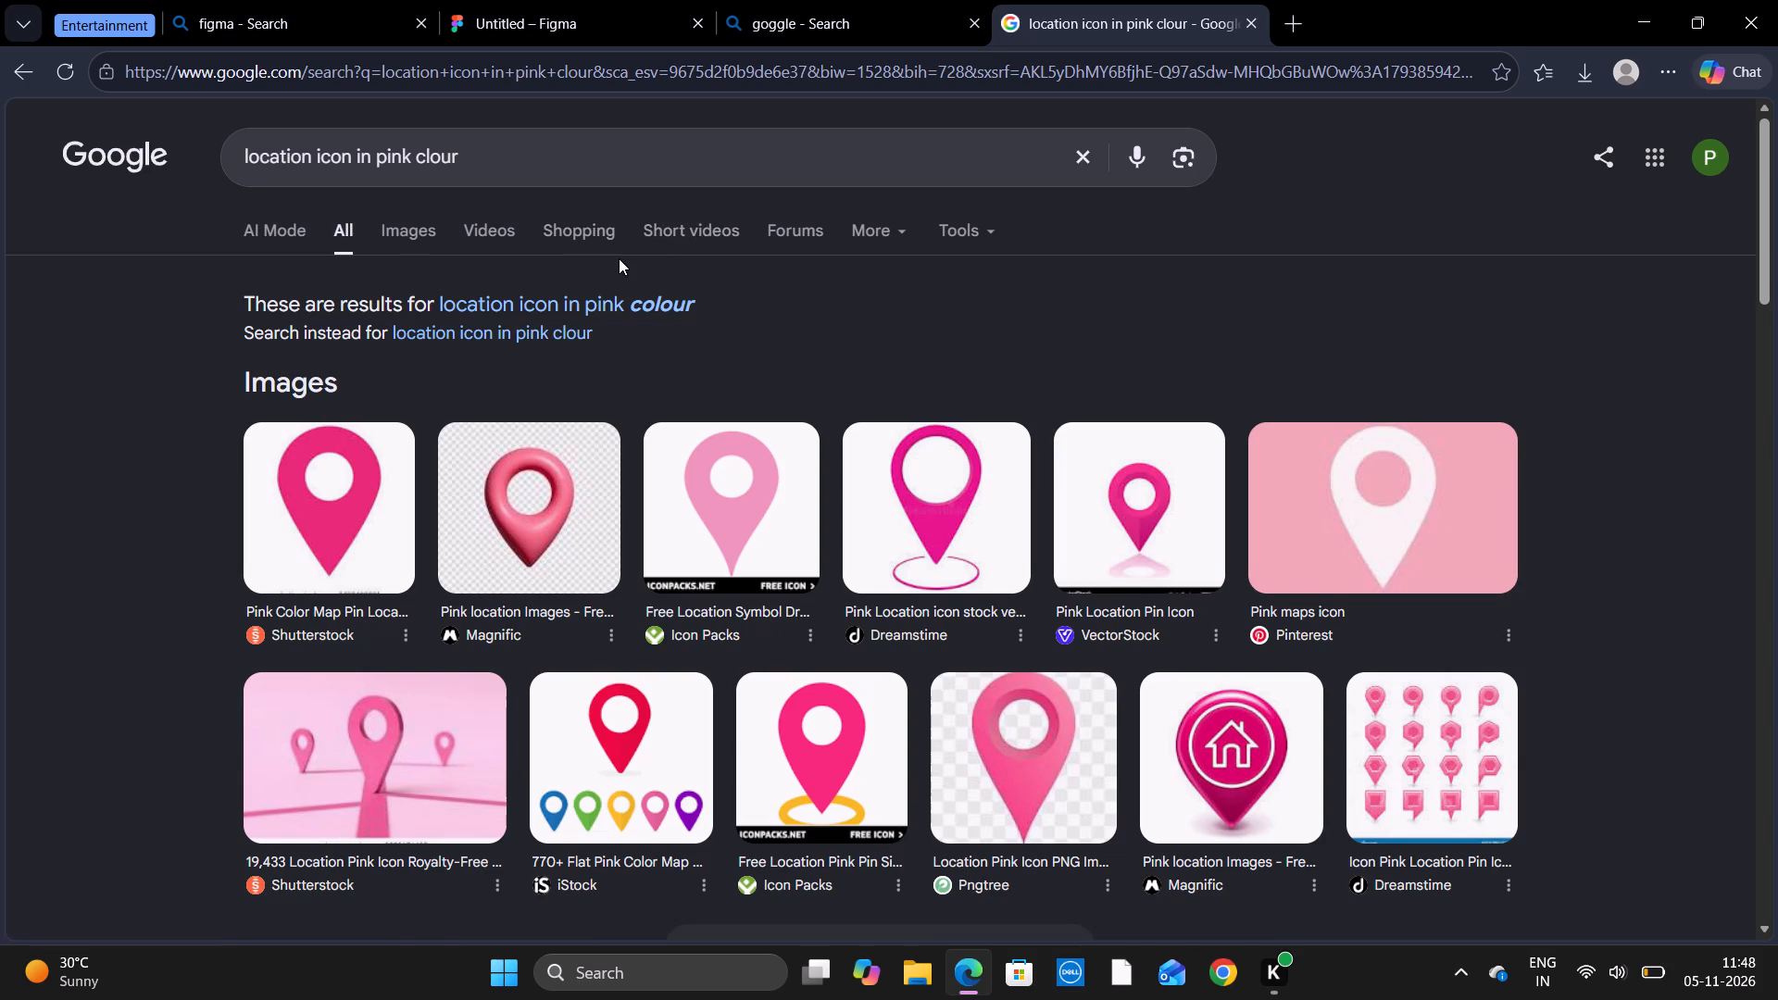
Copy the pink map pin image from the first Shutterstock result and paste it into the Figma design.
right_click(362, 453)
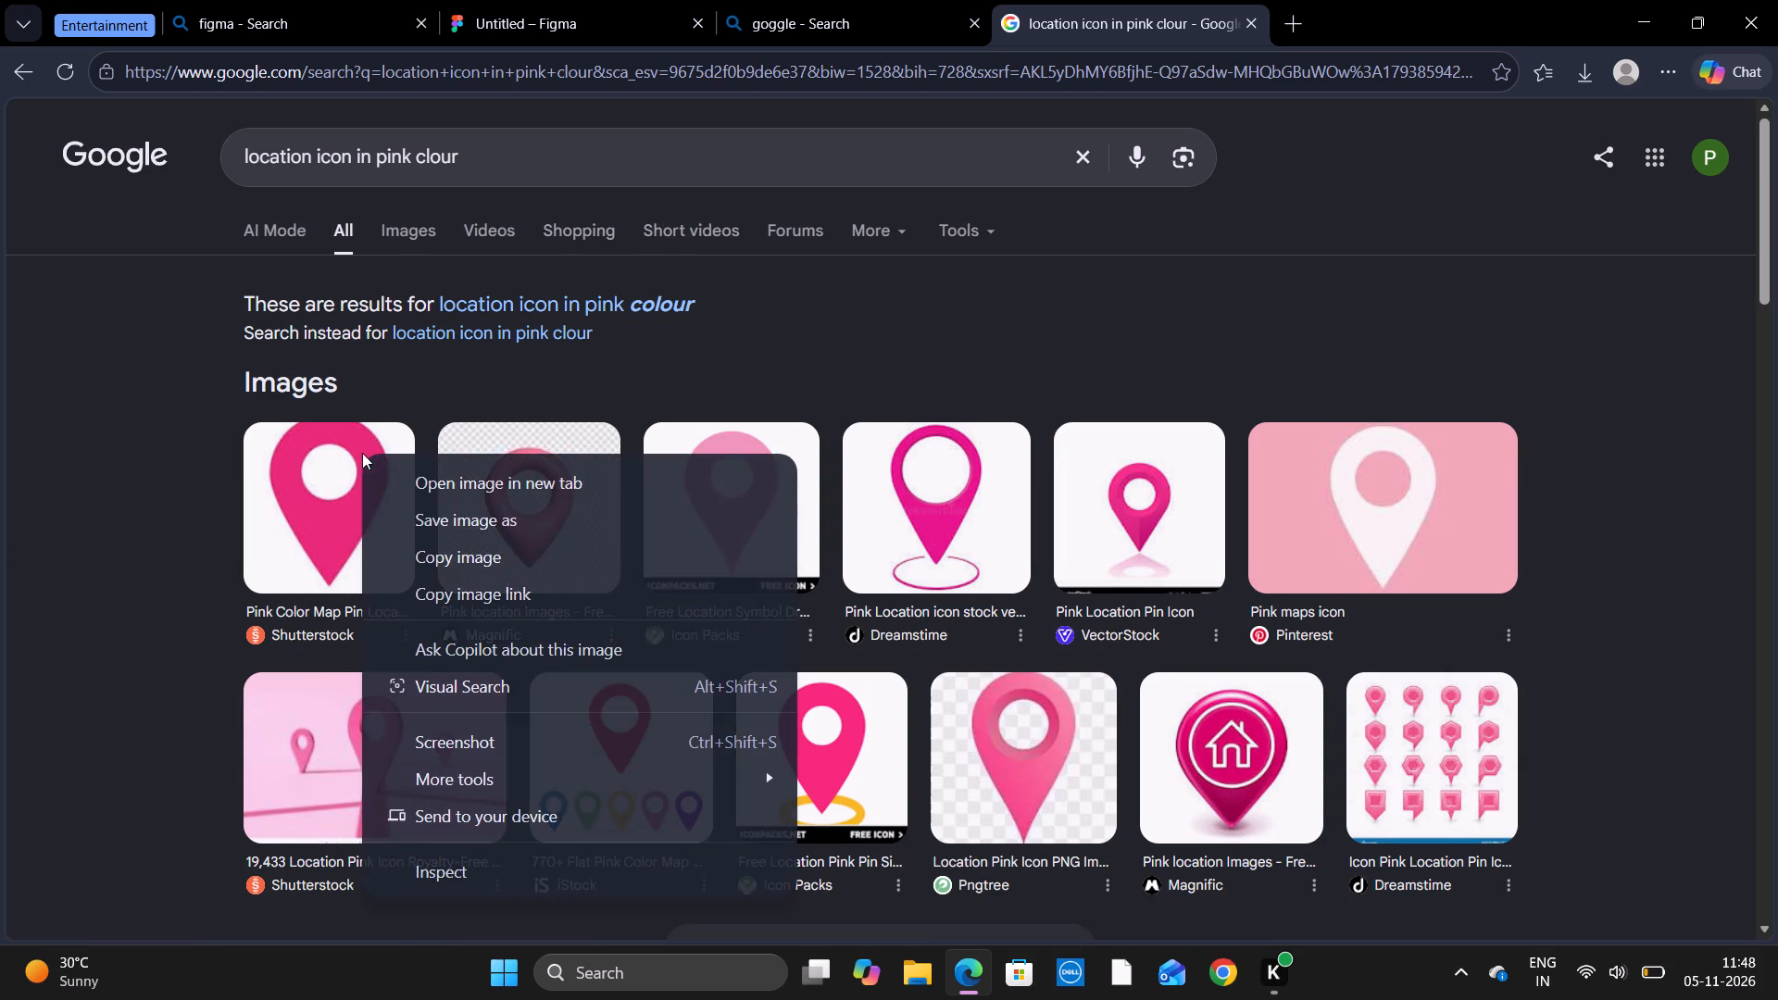
click(435, 551)
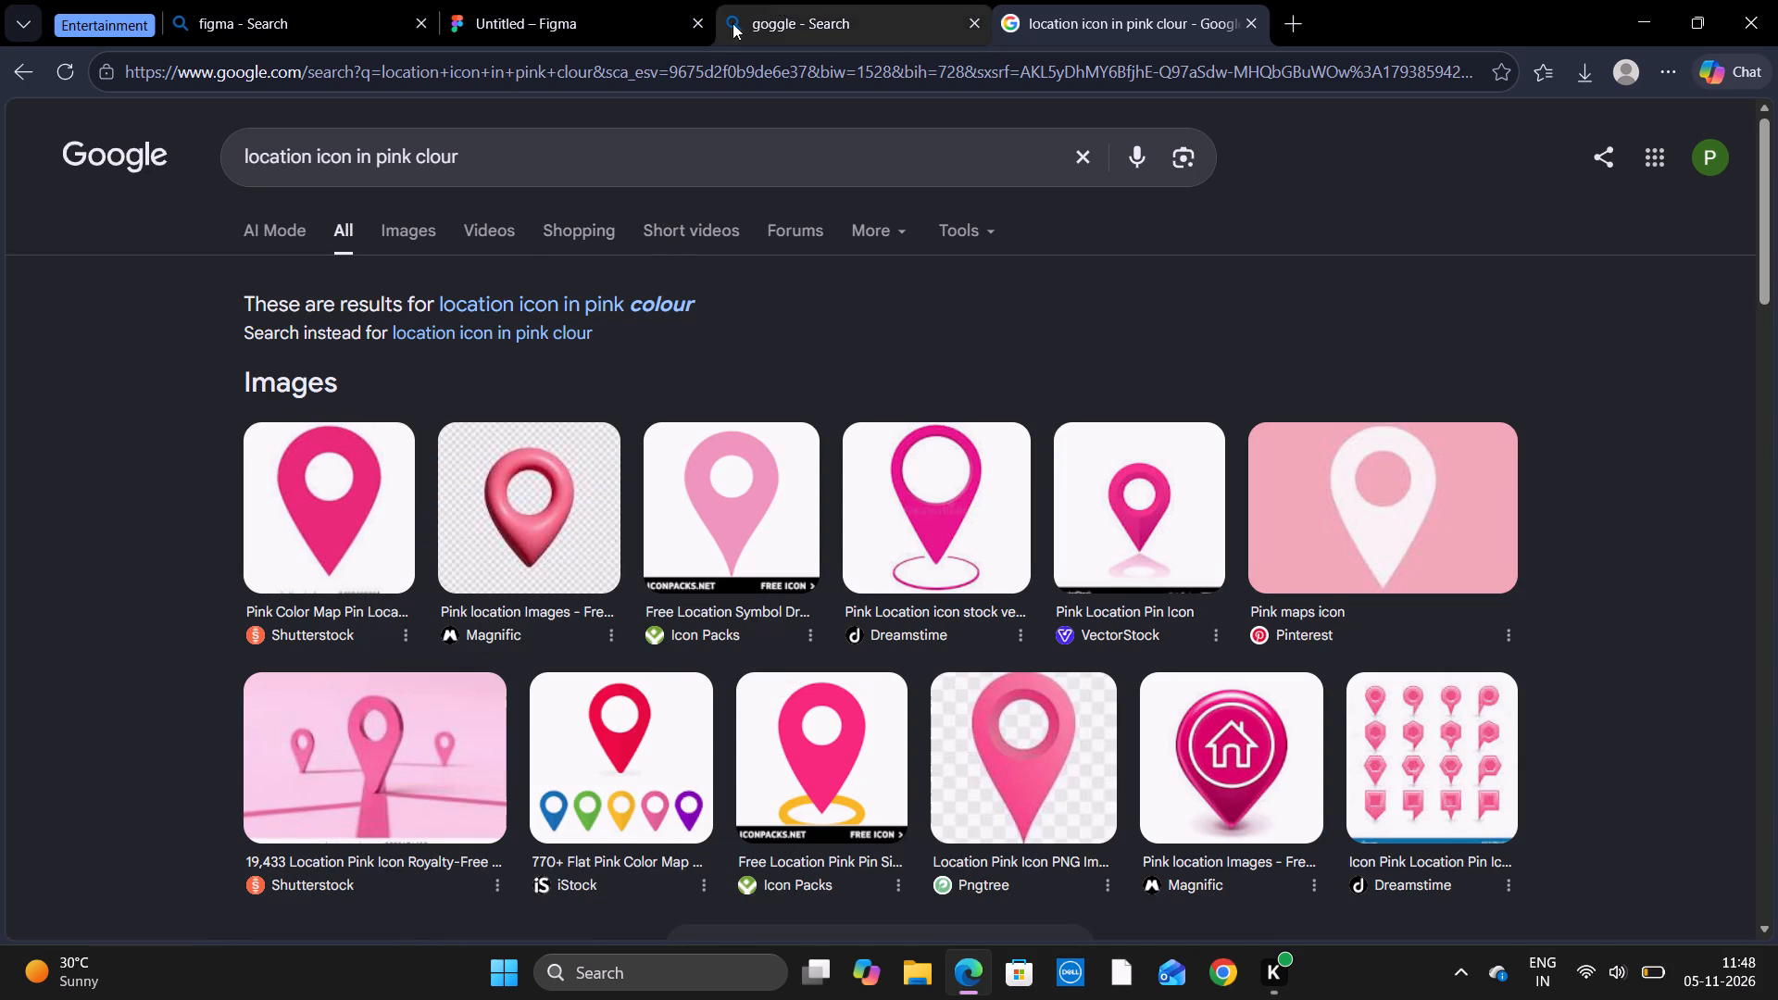
click(560, 19)
click(1177, 346)
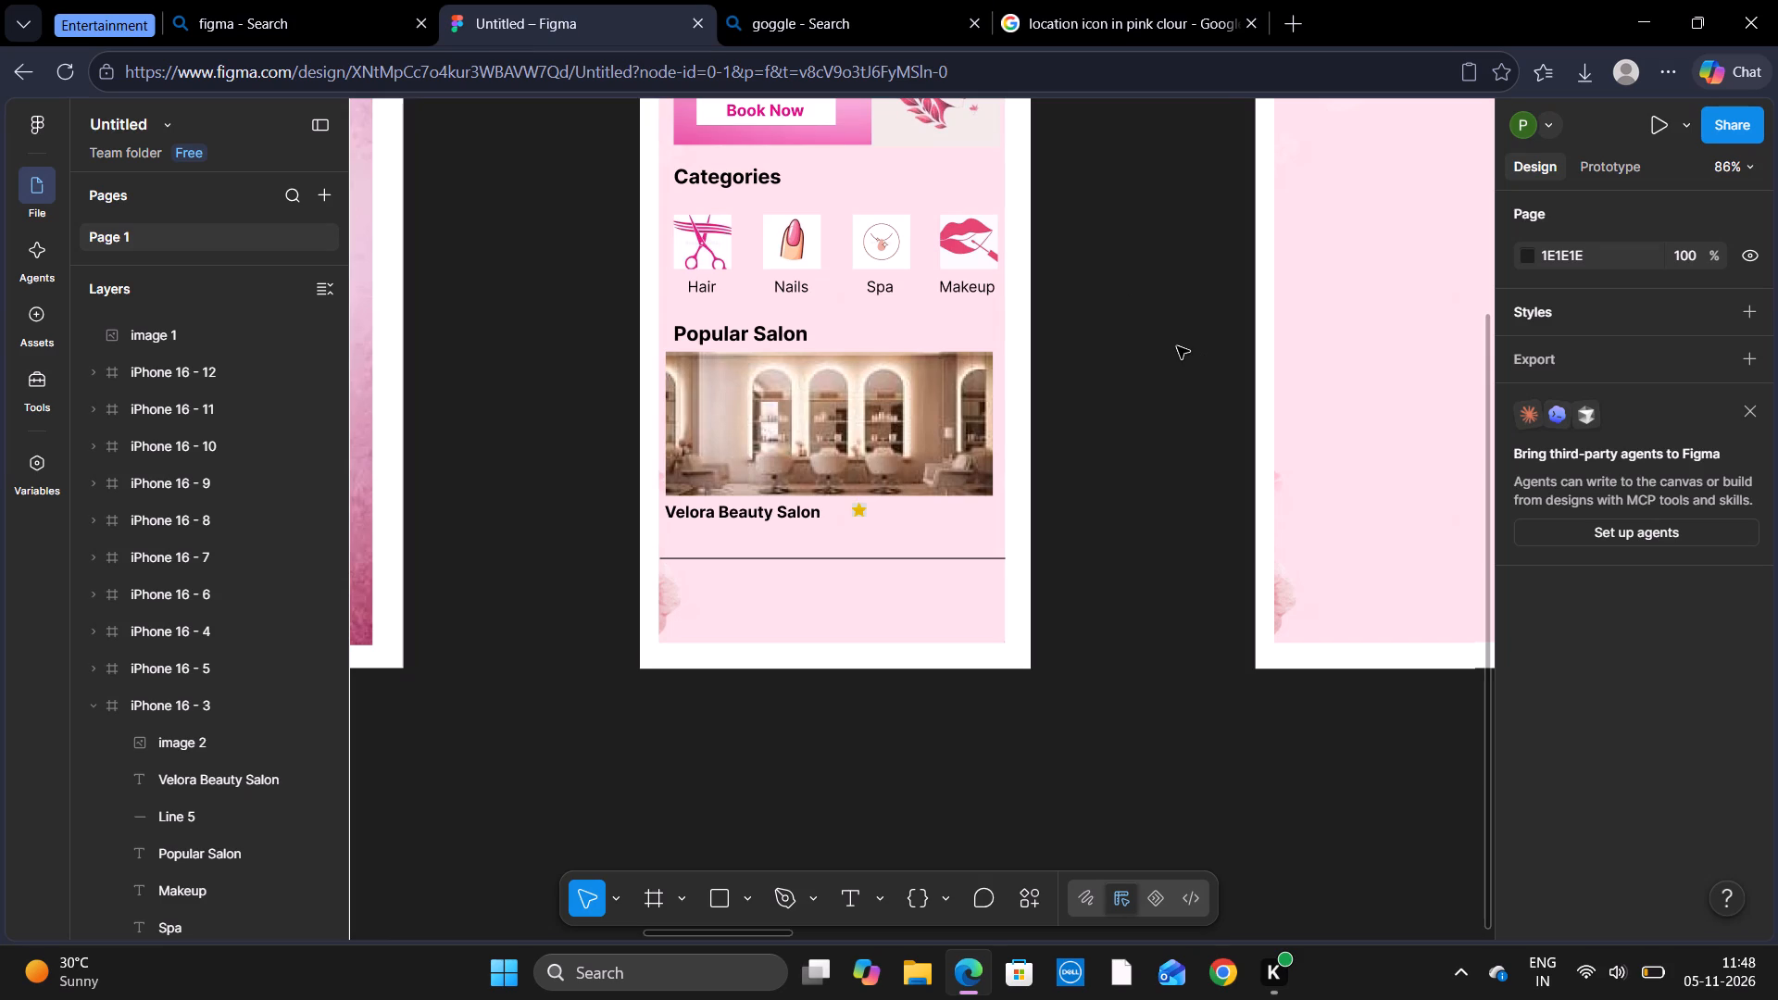
key(ctrl+v)
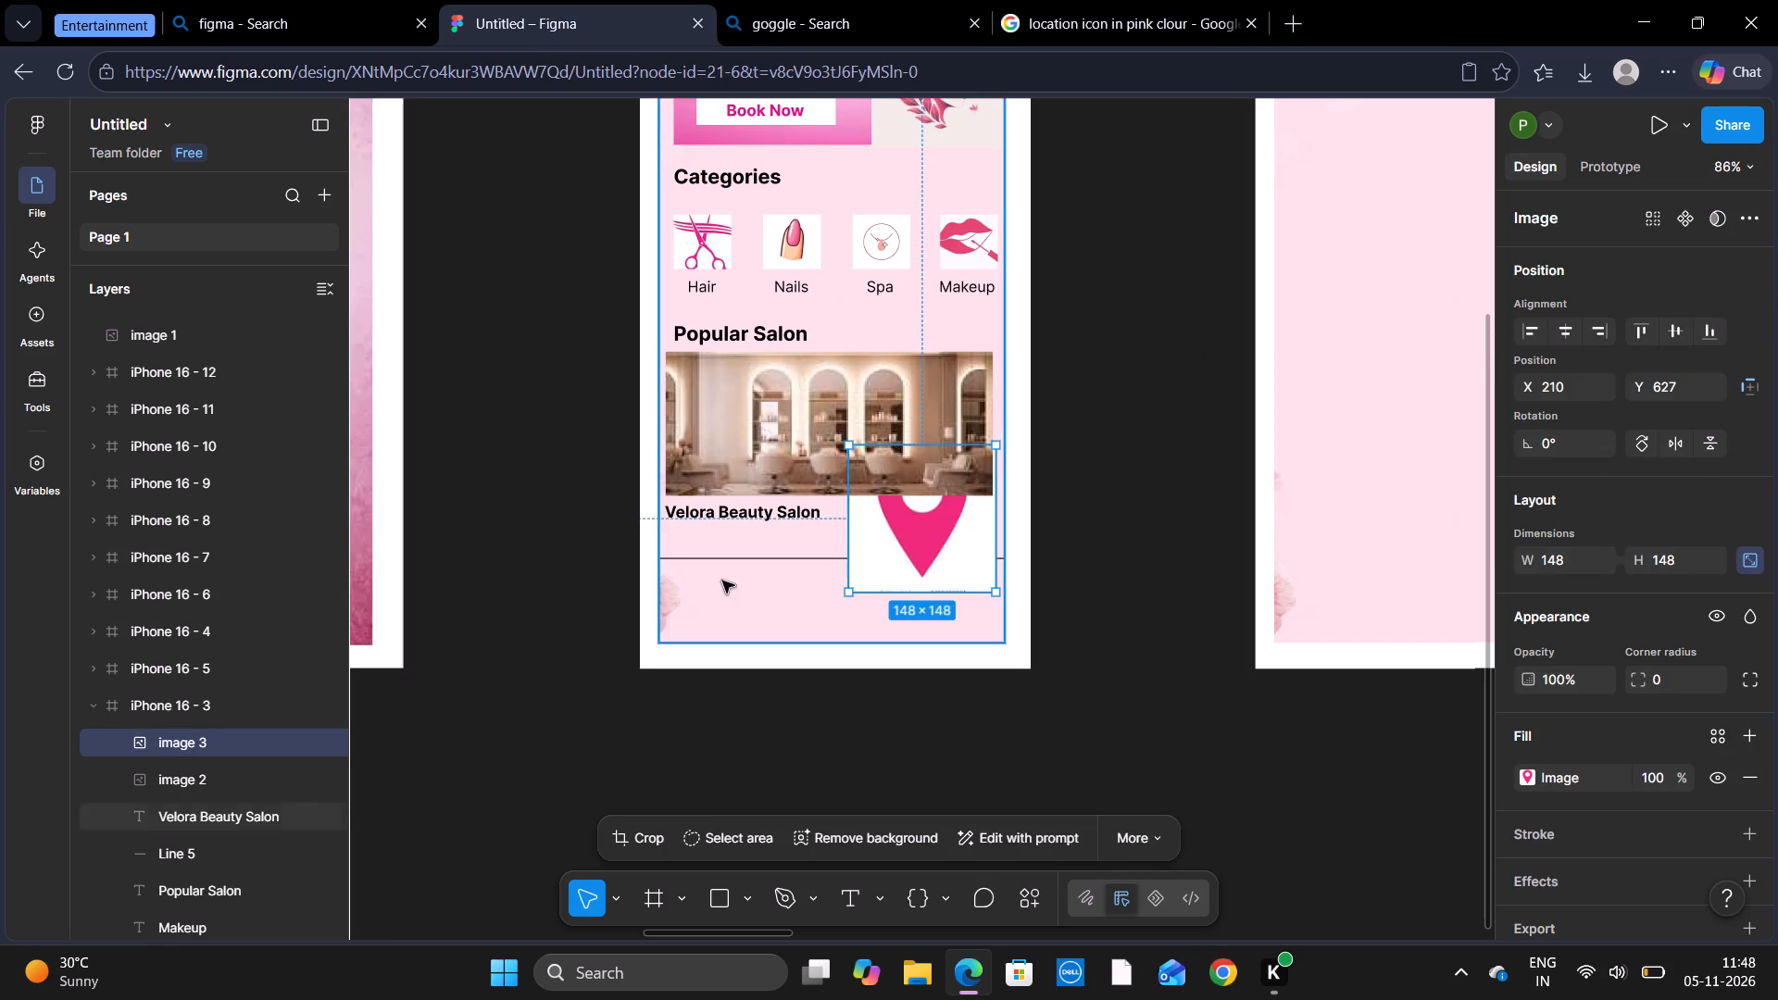
Move the pasted location pin off the phone frame onto the empty canvas and shrink it to about 24 × 24.
drag(868, 554, 1150, 608)
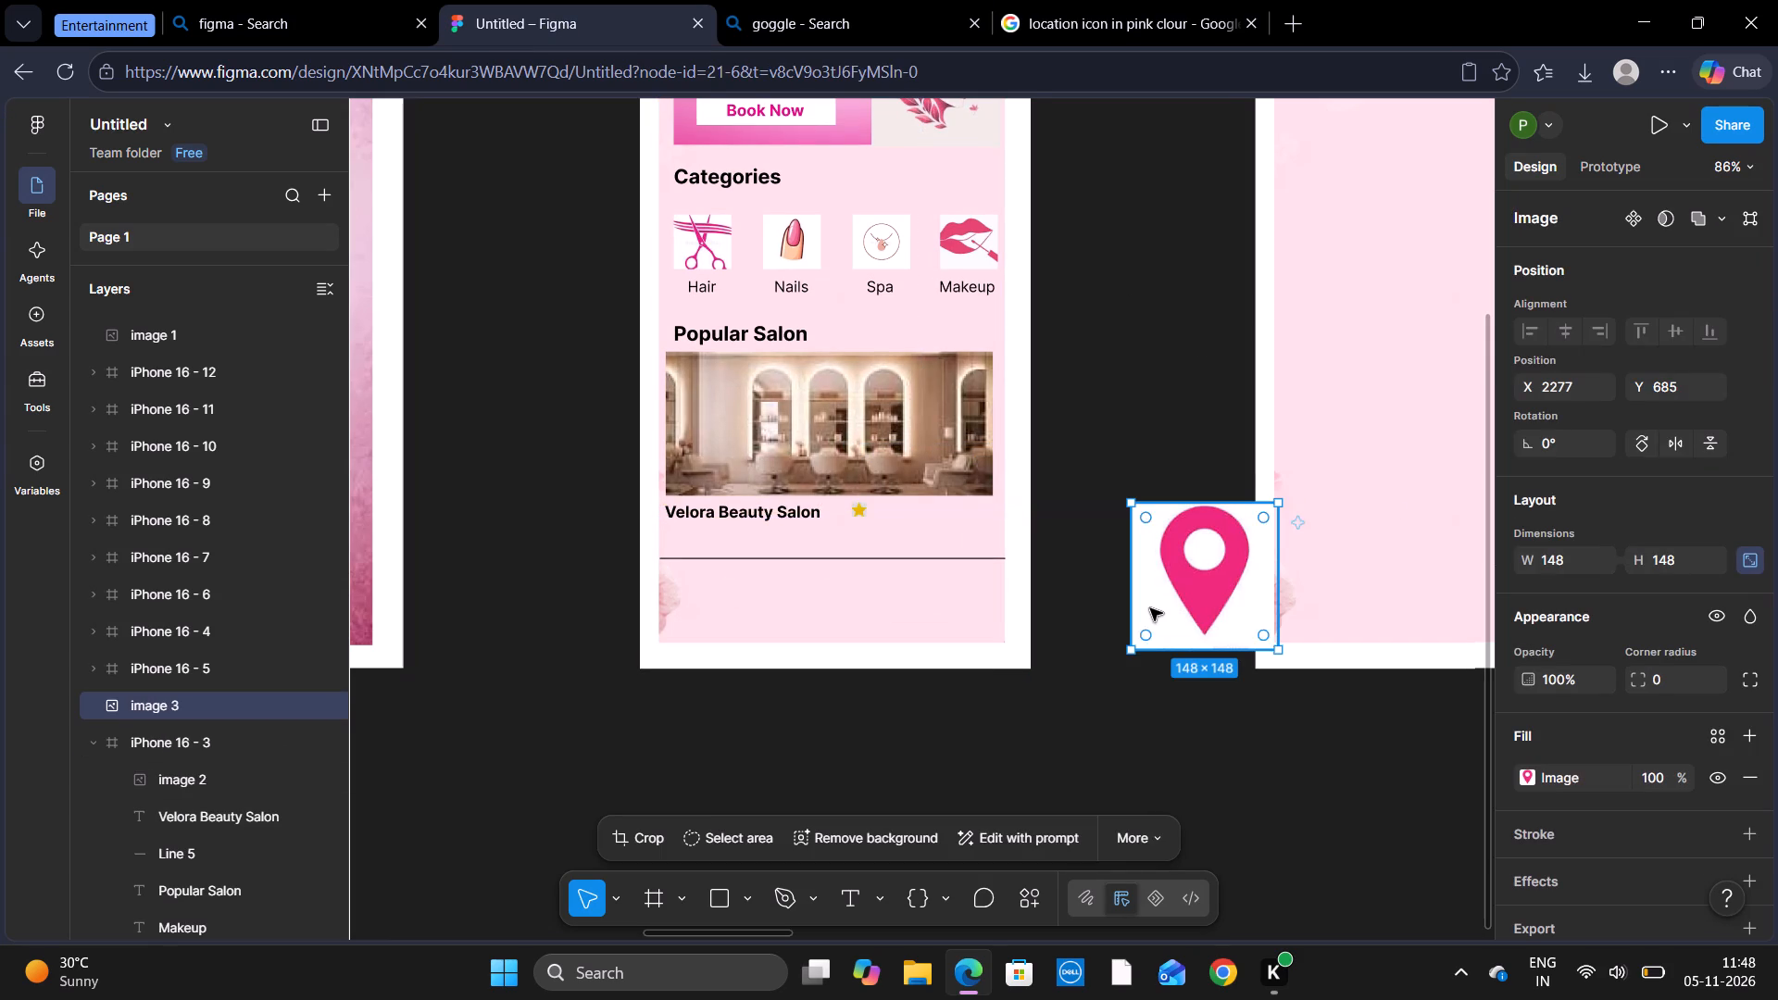
click(1150, 608)
drag(1133, 501, 1195, 557)
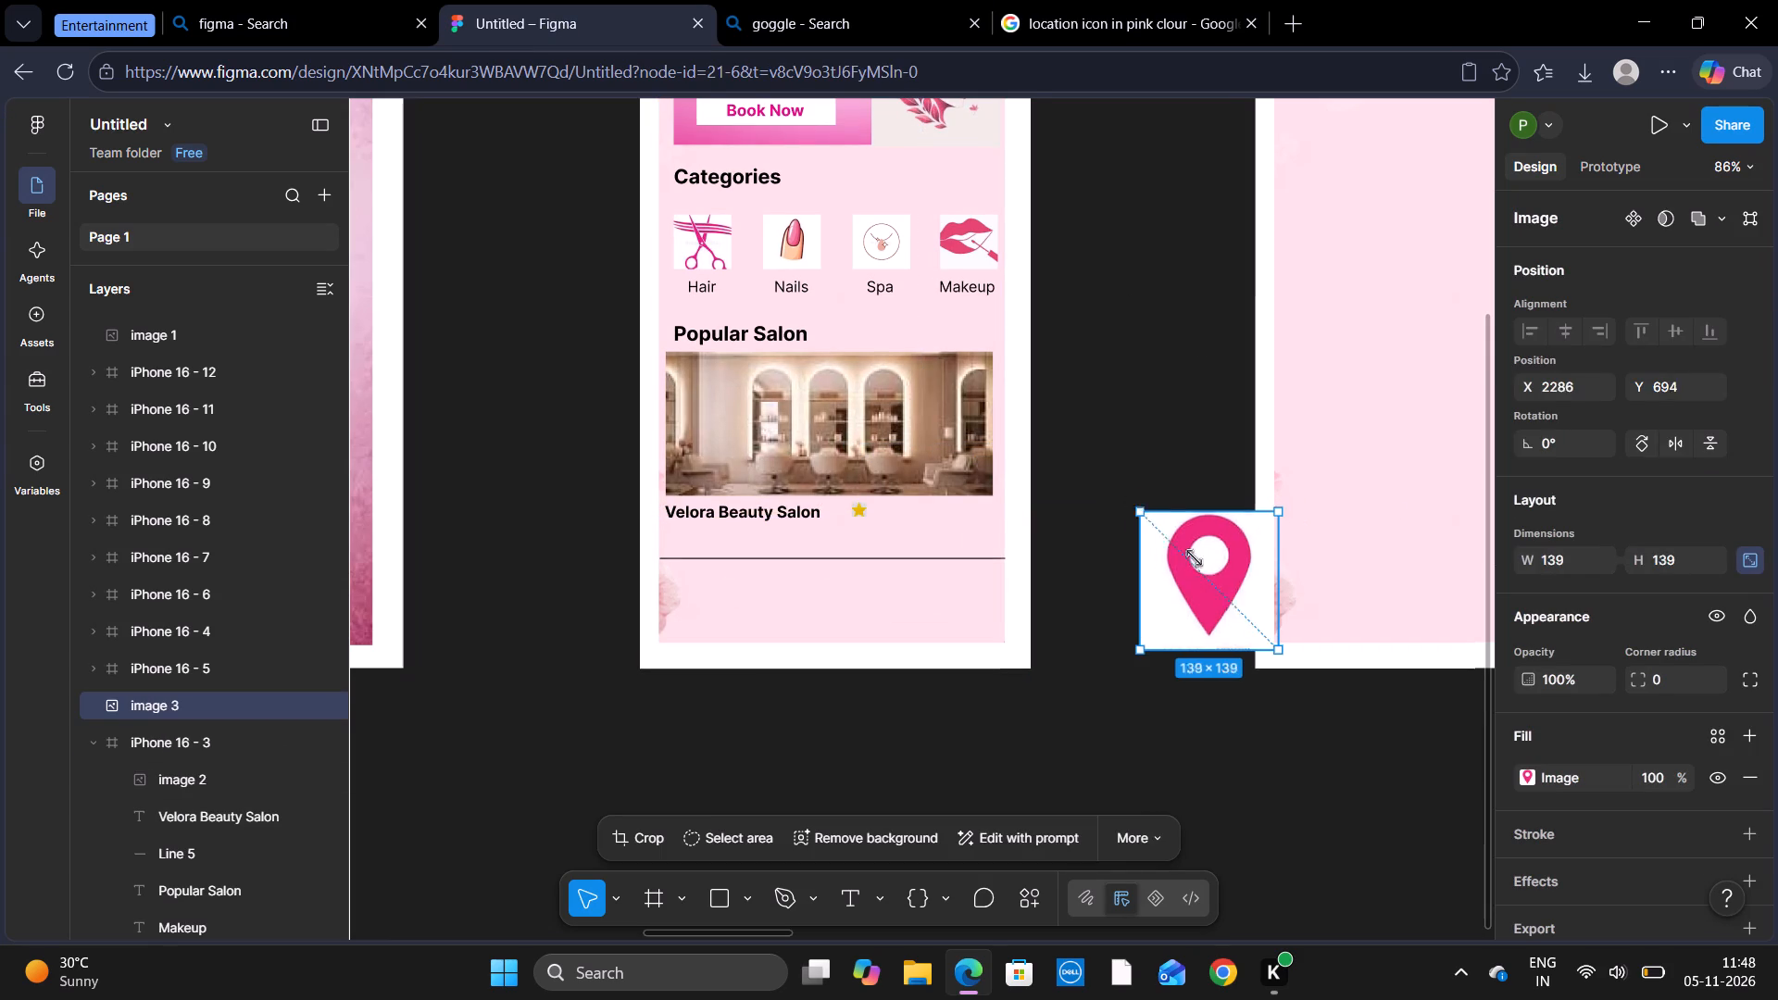
drag(1195, 557, 1196, 631)
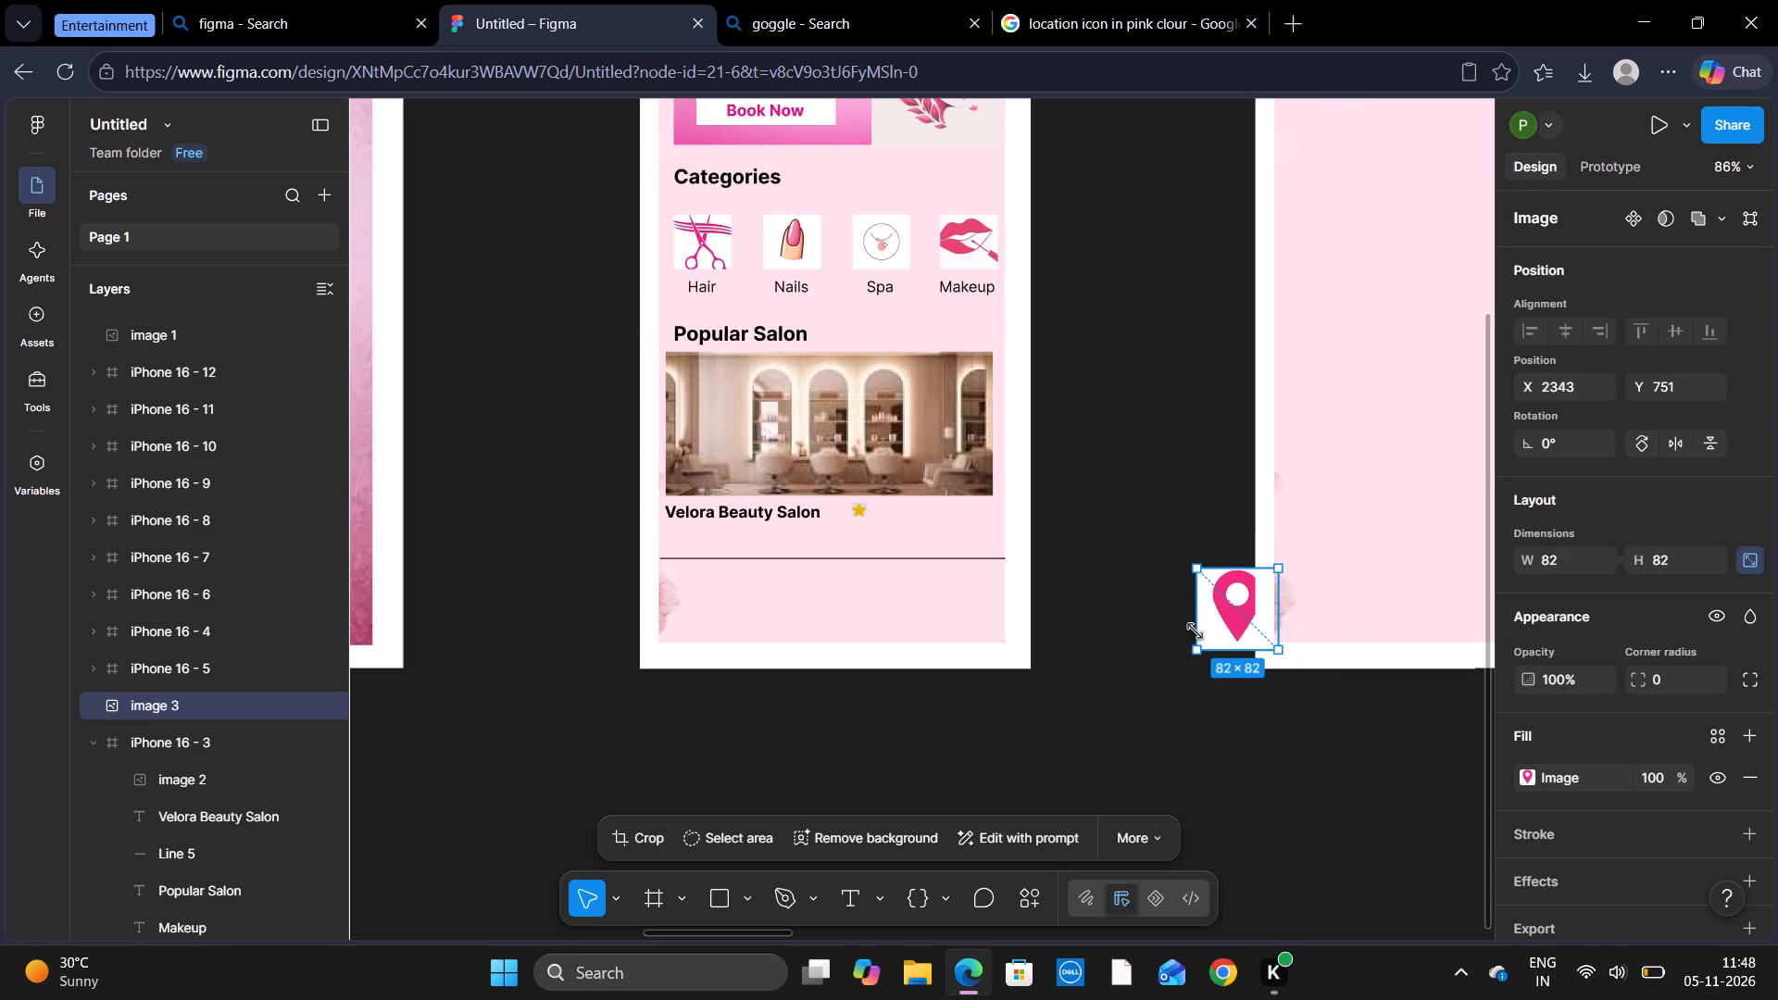
drag(1196, 631, 1206, 628)
click(1206, 628)
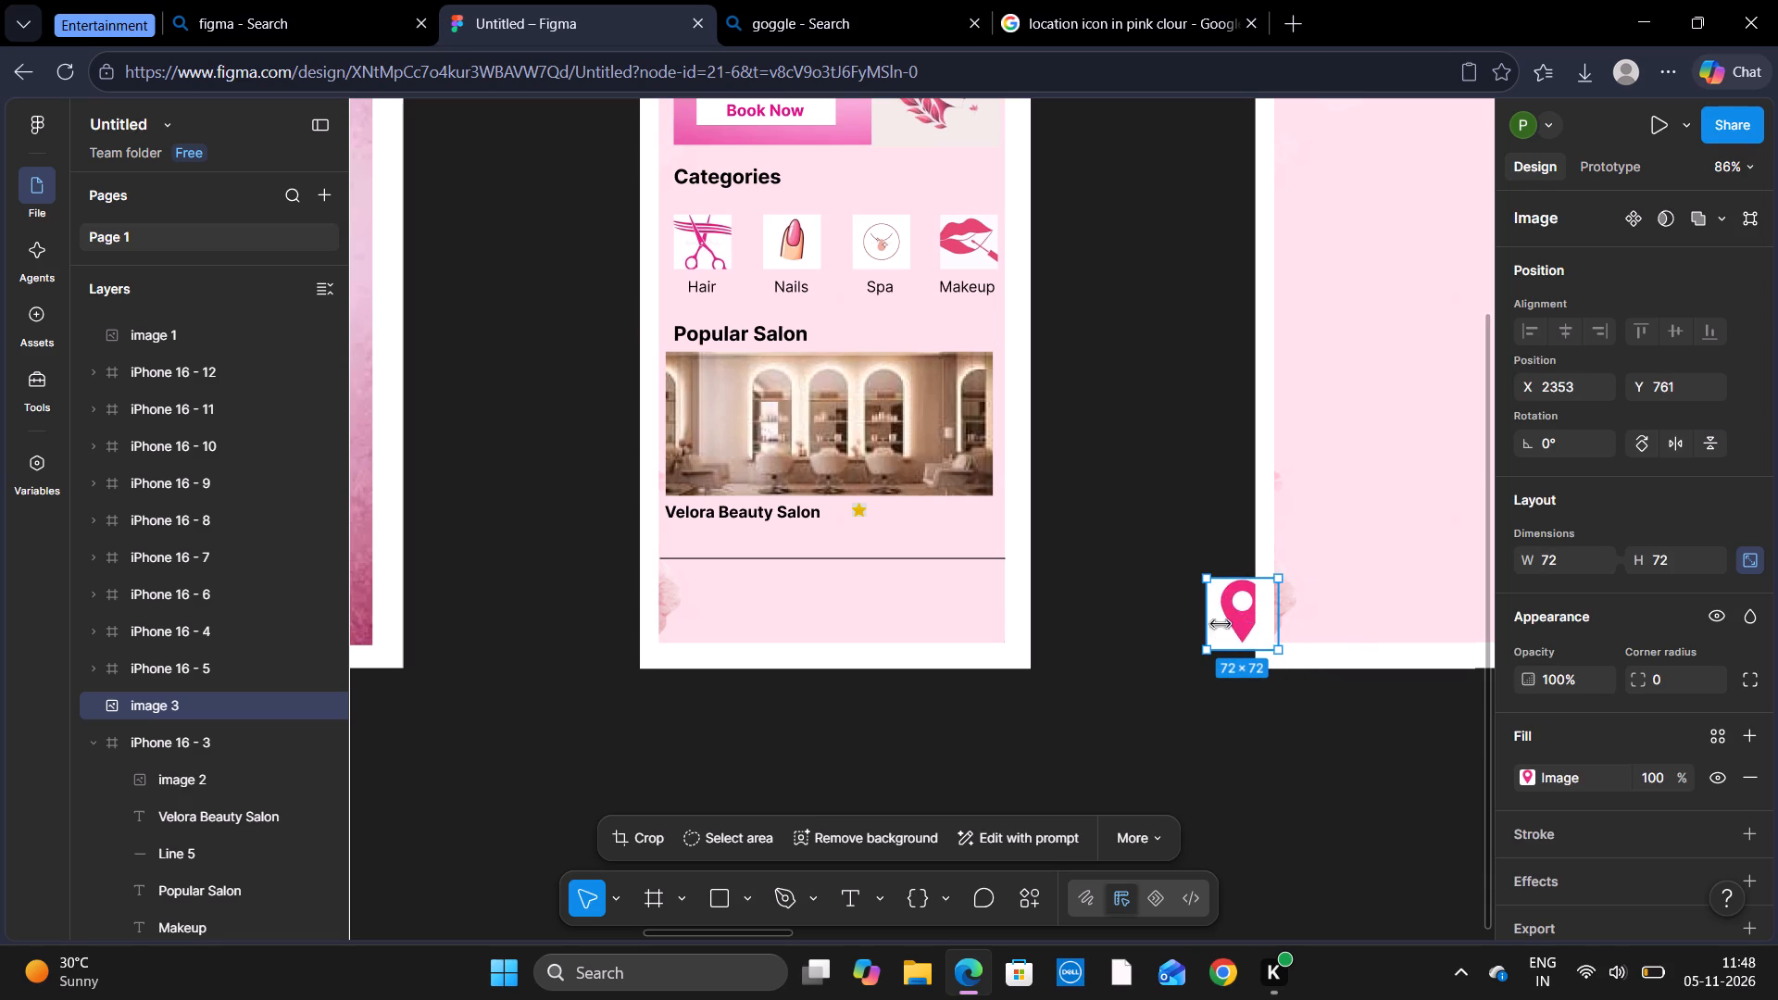
drag(1237, 619, 1183, 611)
click(1183, 611)
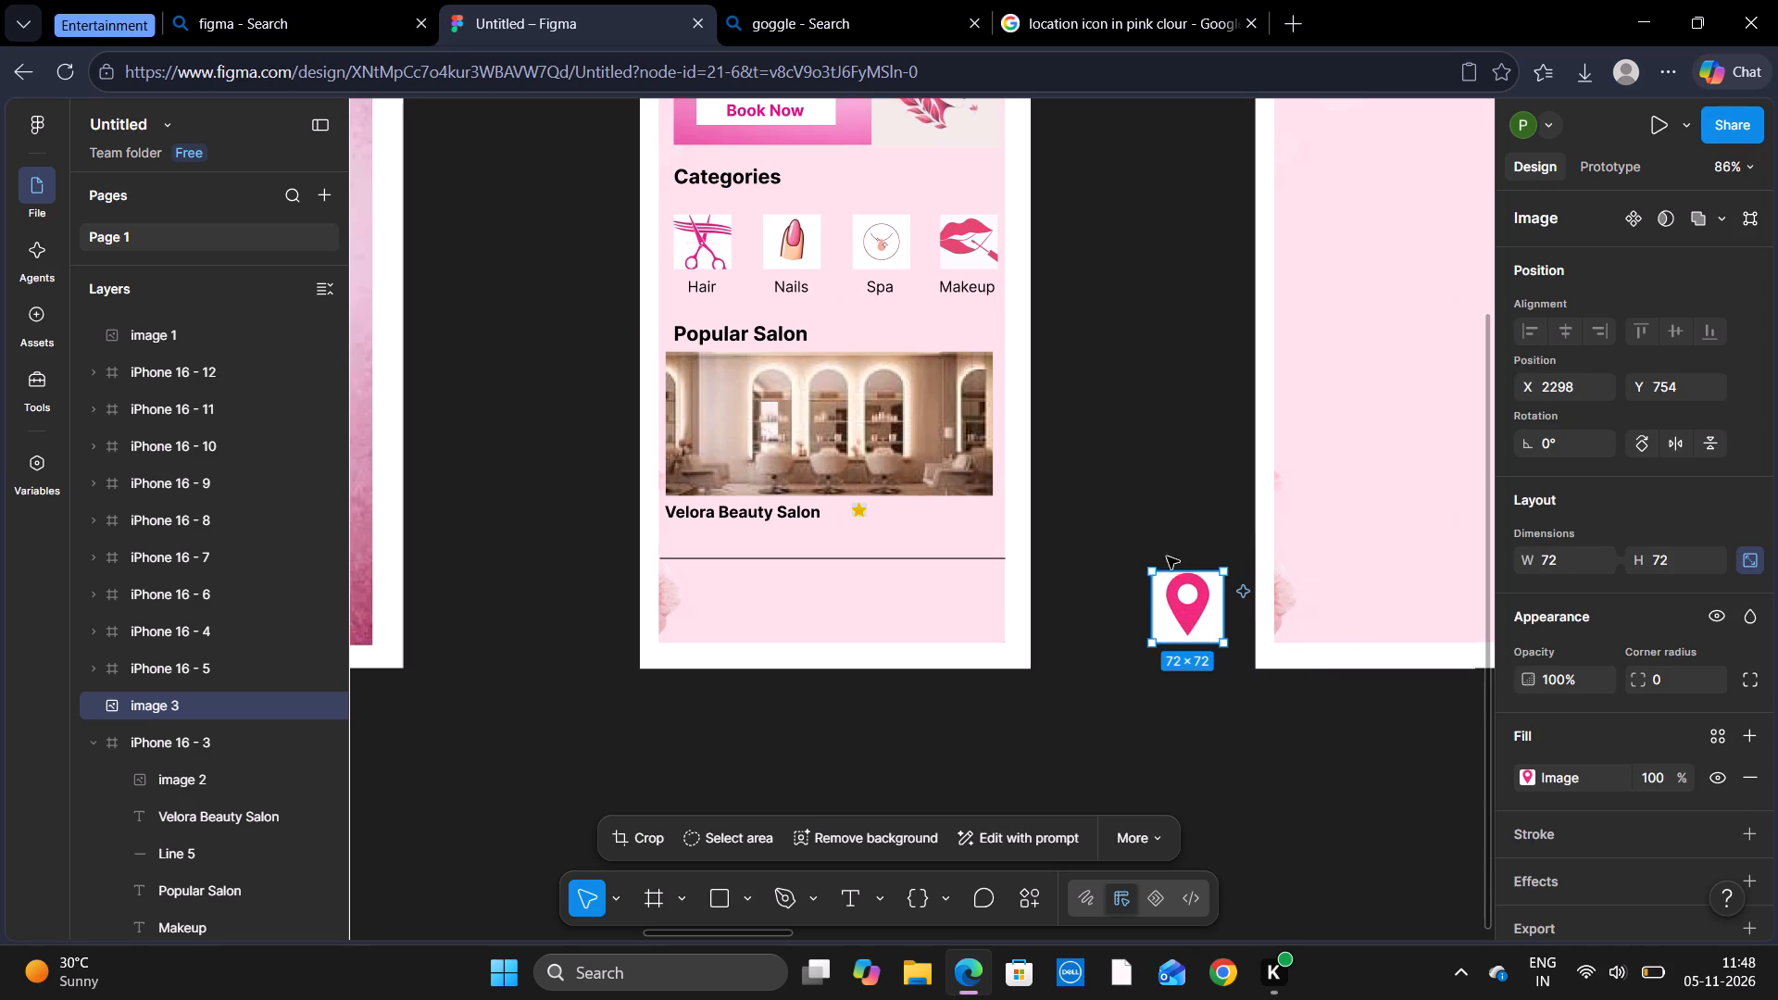
drag(1149, 569, 1191, 613)
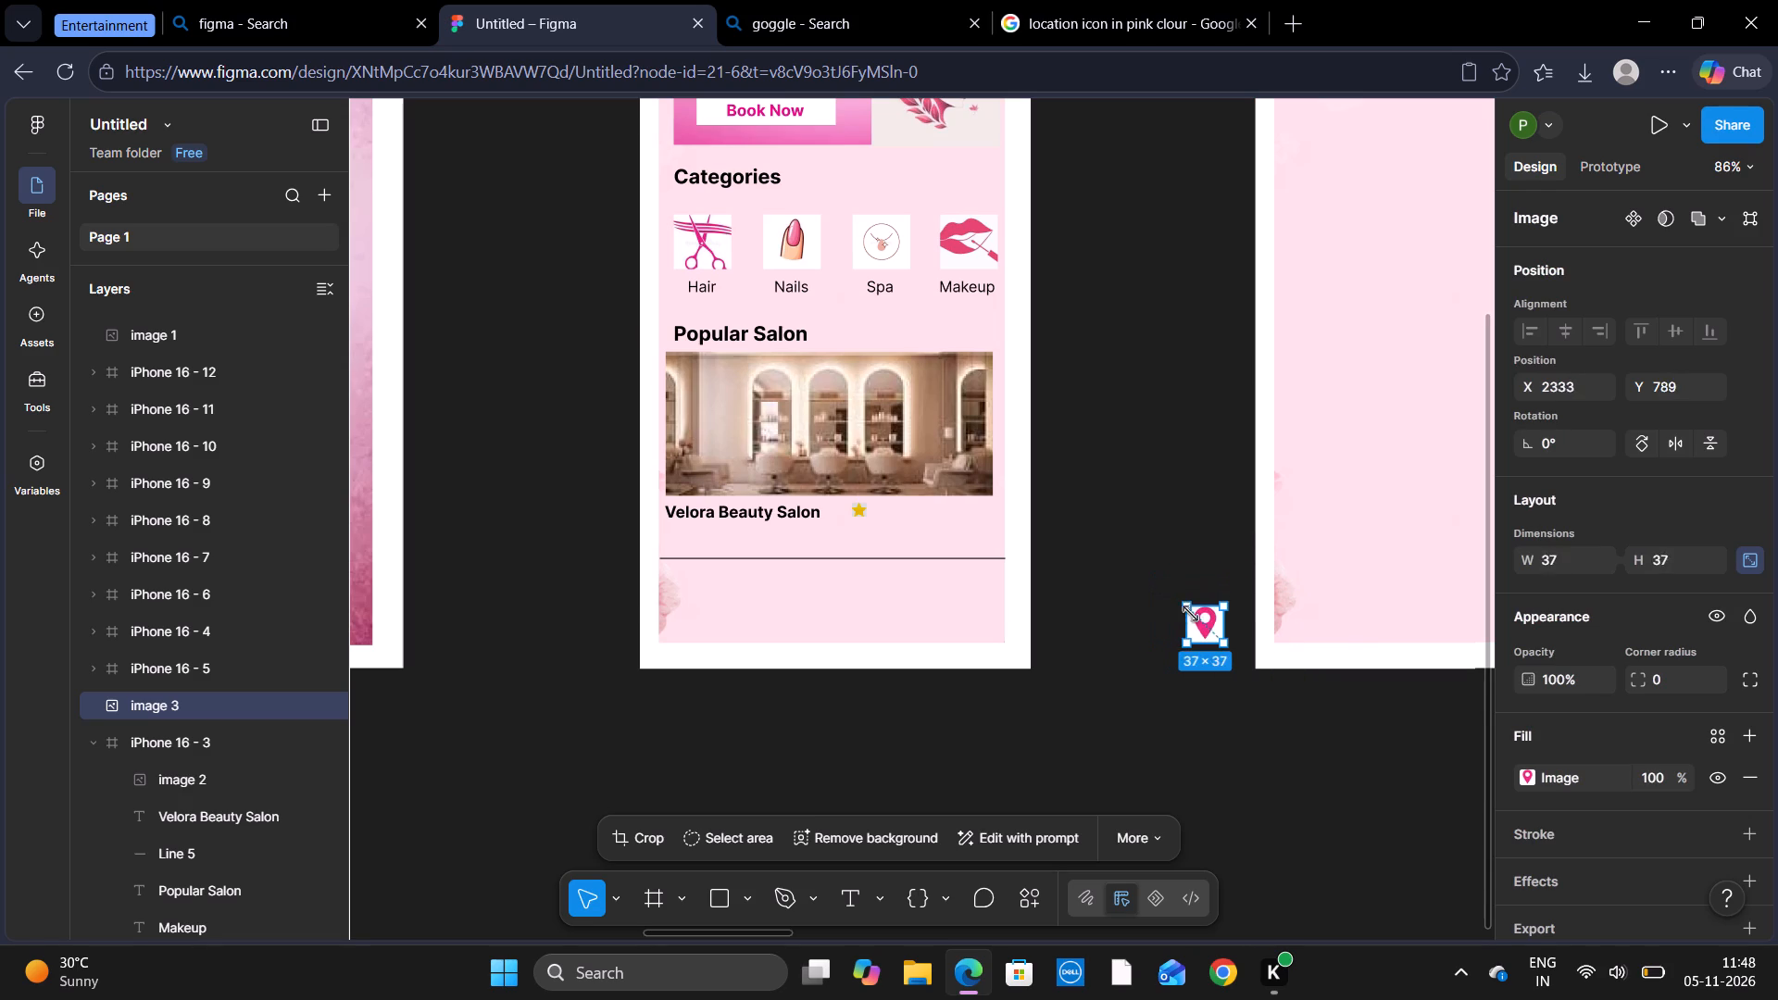
drag(1191, 613, 1199, 621)
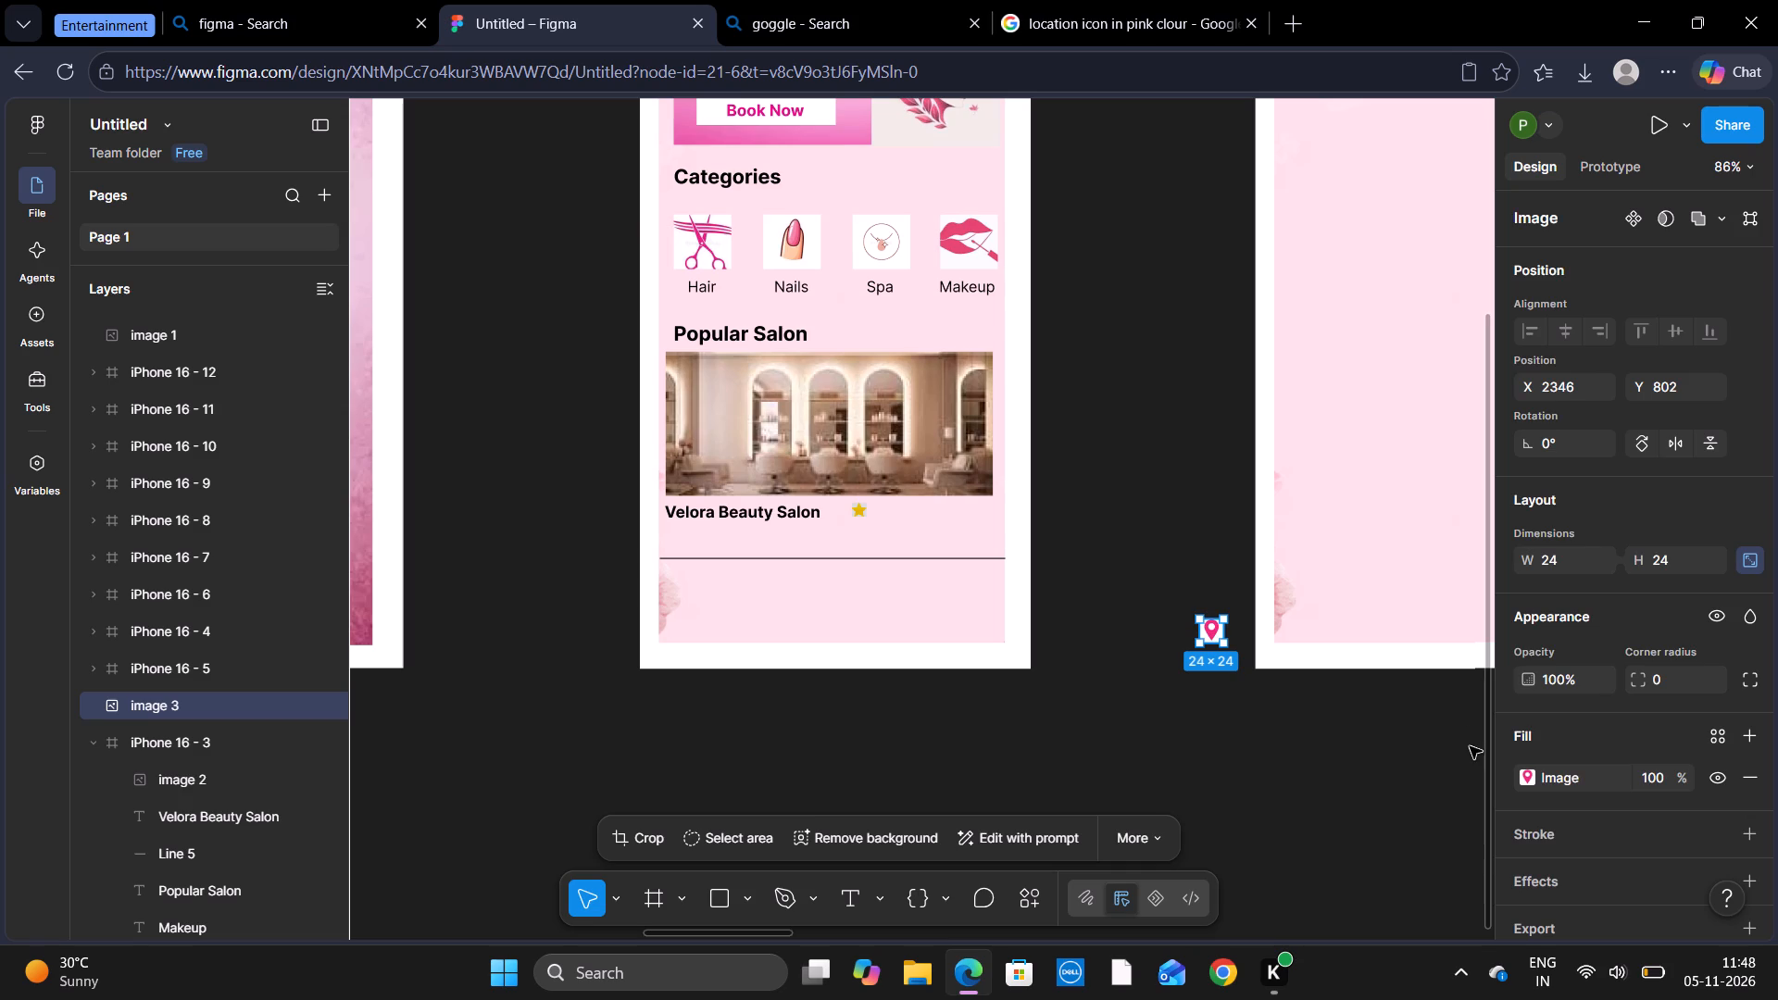
Lower the contrast of the location pin's image fill almost to the minimum.
click(1532, 776)
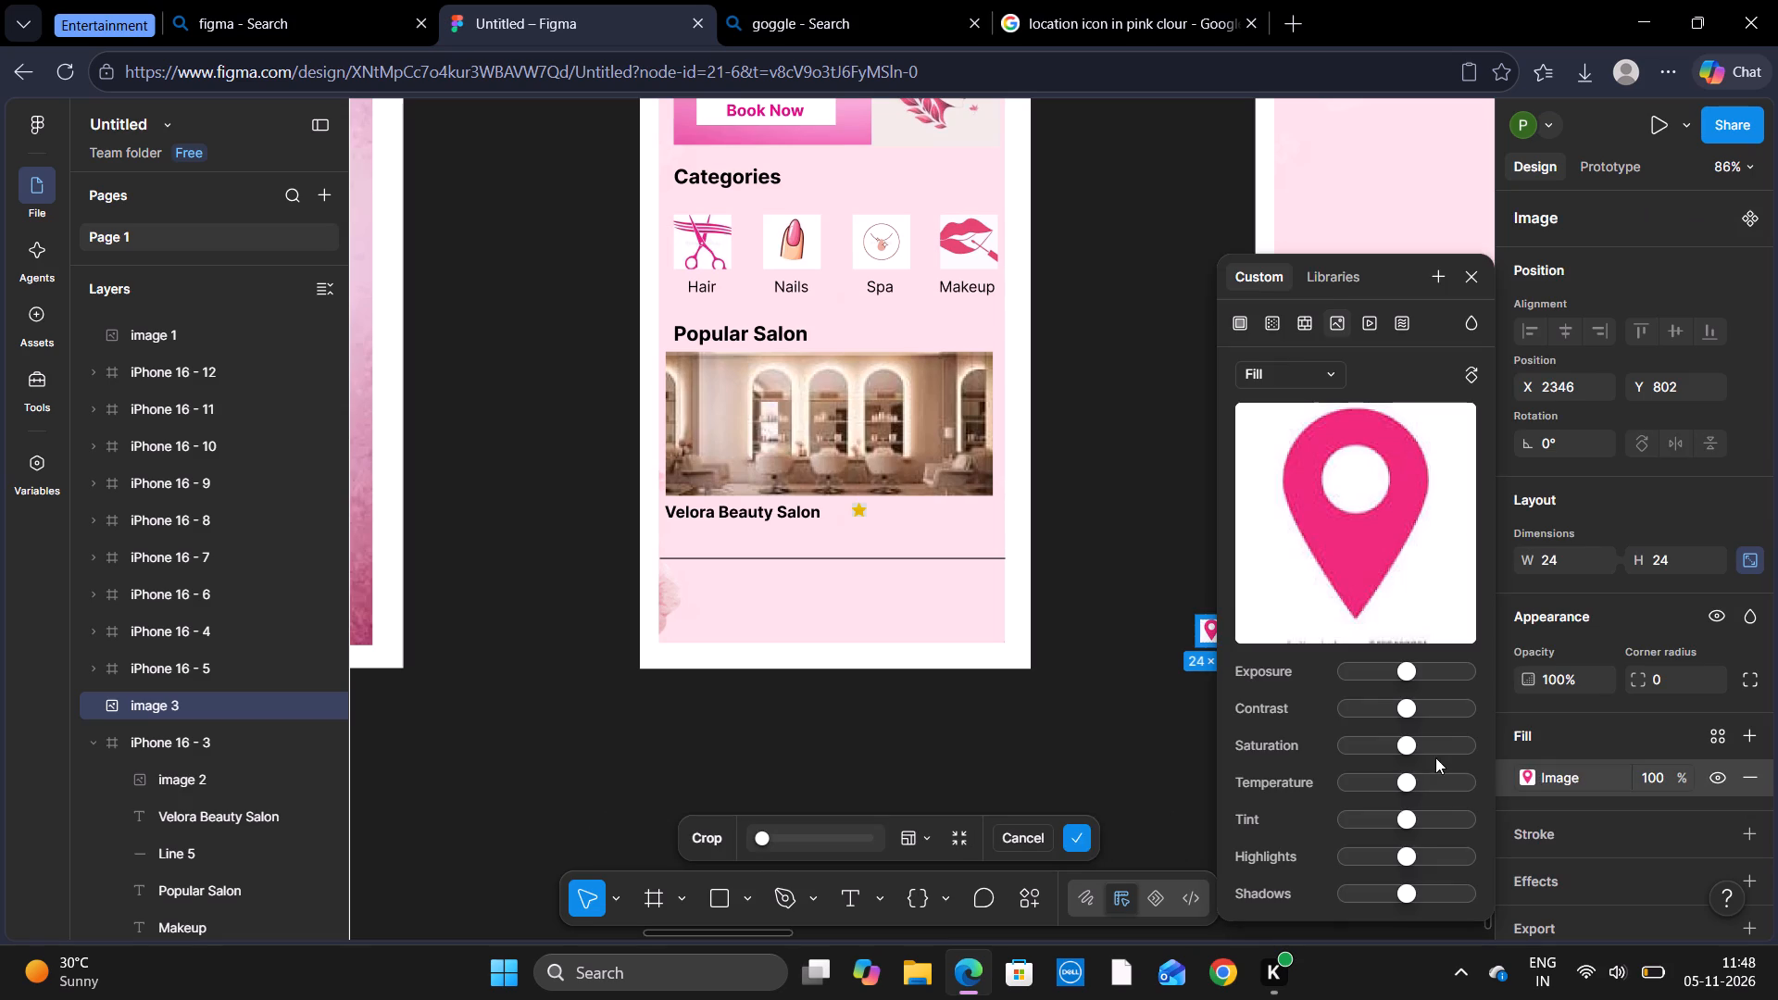
click(1348, 708)
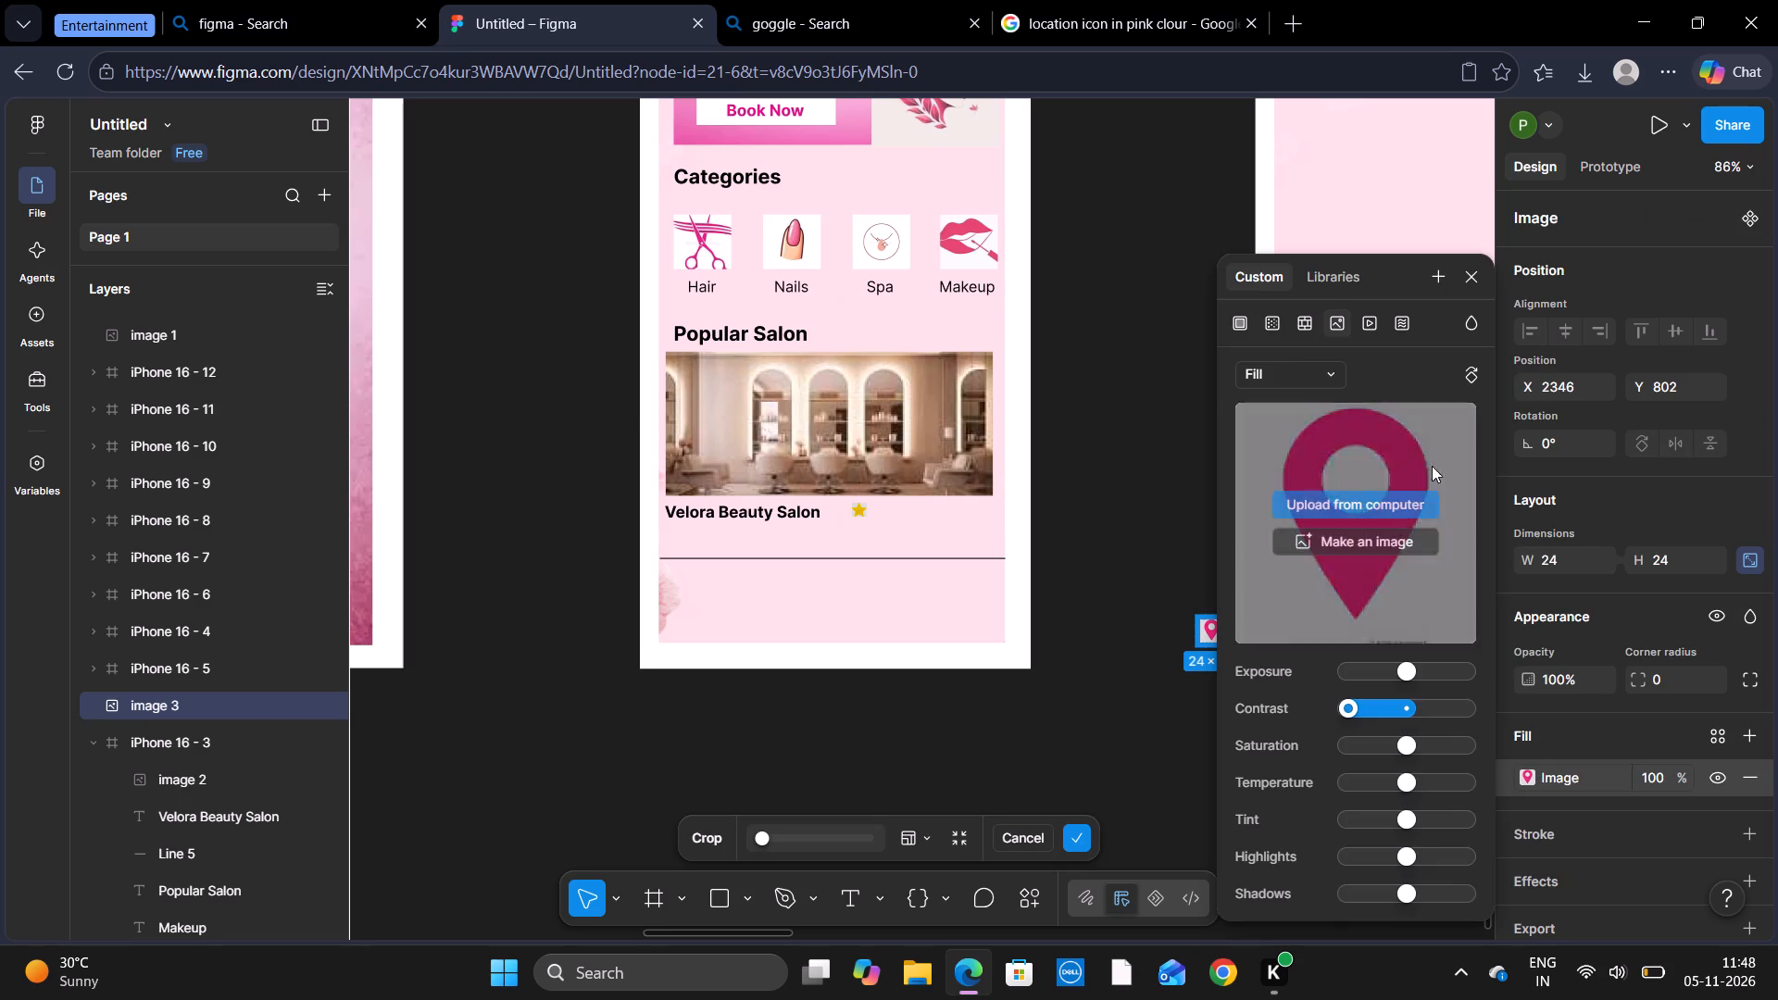
click(1478, 271)
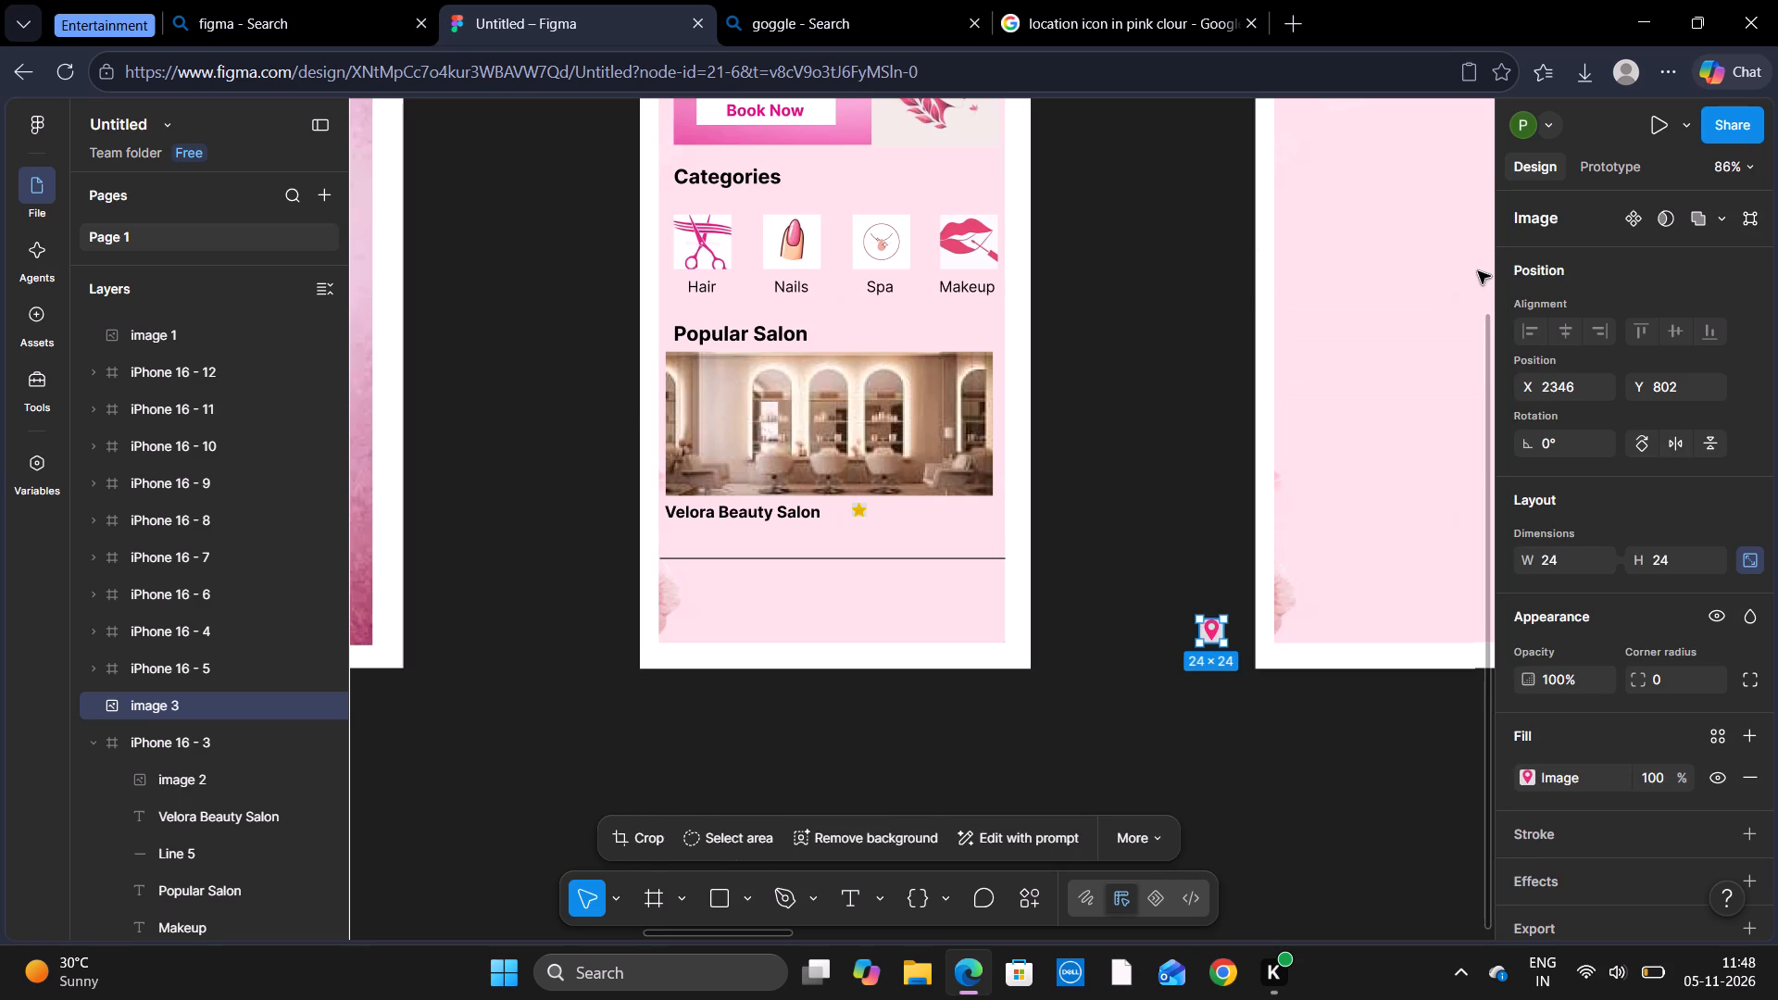
Shrink the location pin image further to about 20 × 20.
click(1198, 614)
drag(1196, 614, 1208, 623)
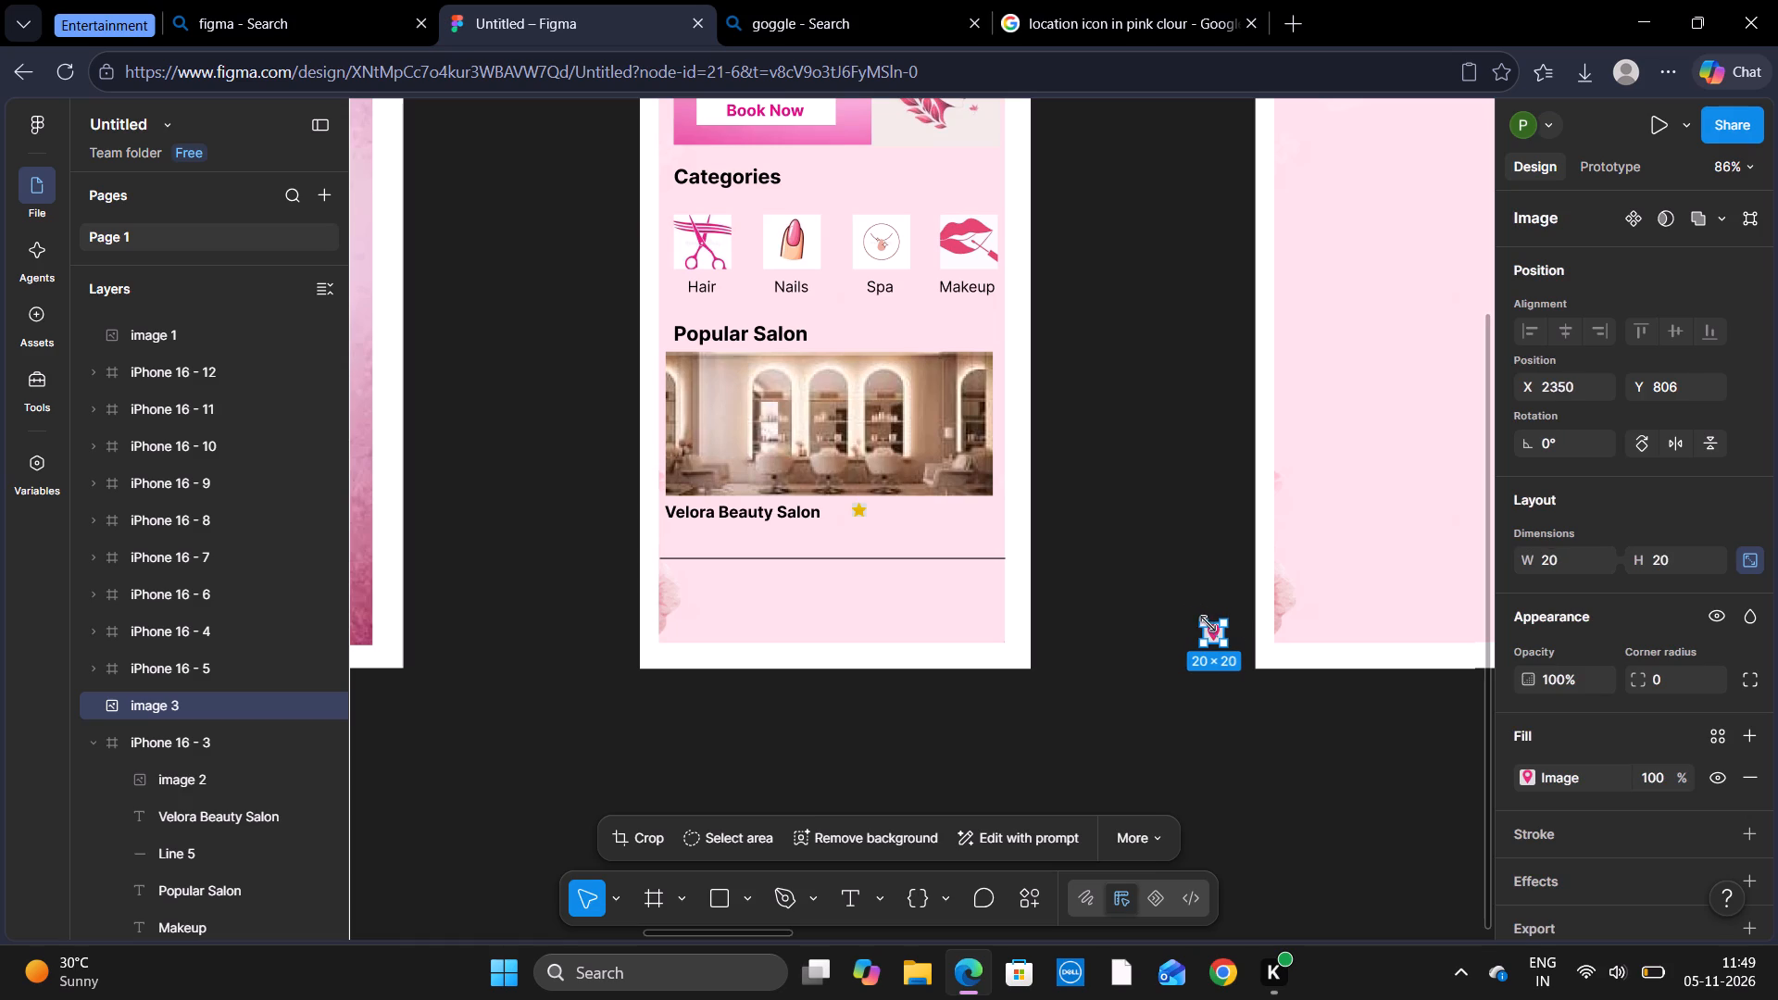
Enlarge the location pin to about 24 × 24 and move it into the Velora Beauty Salon row, past the star.
drag(1208, 623, 1204, 619)
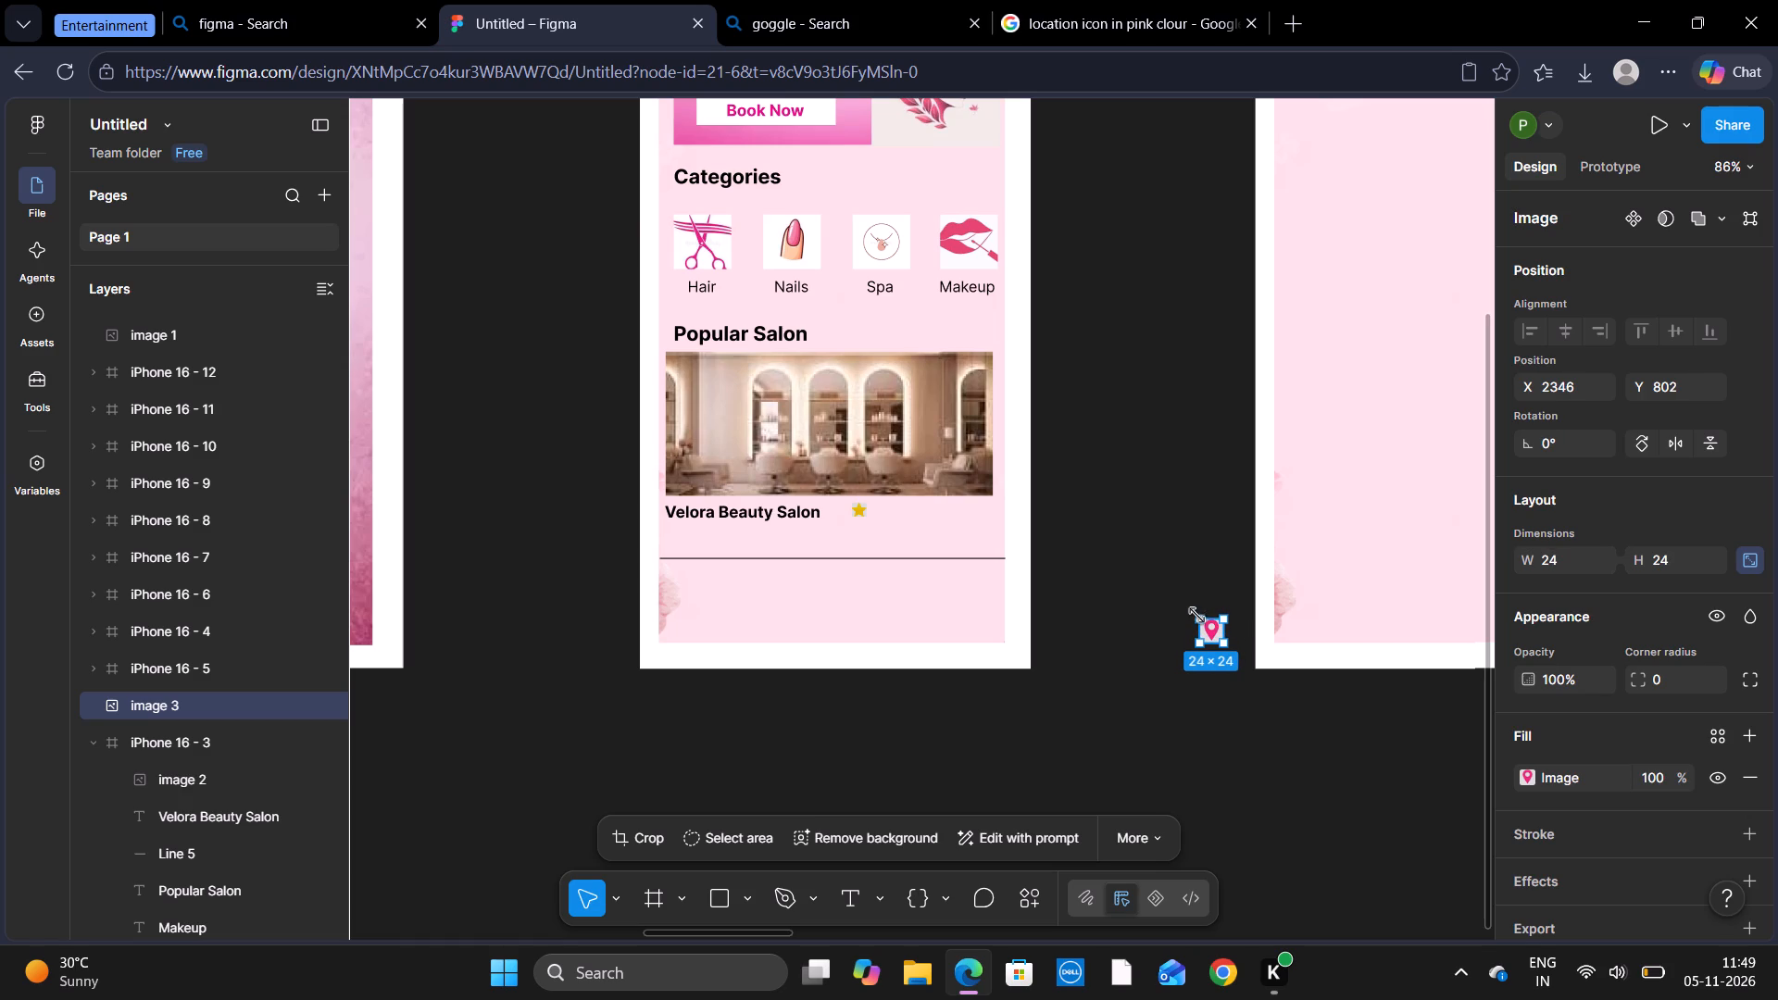
click(1195, 614)
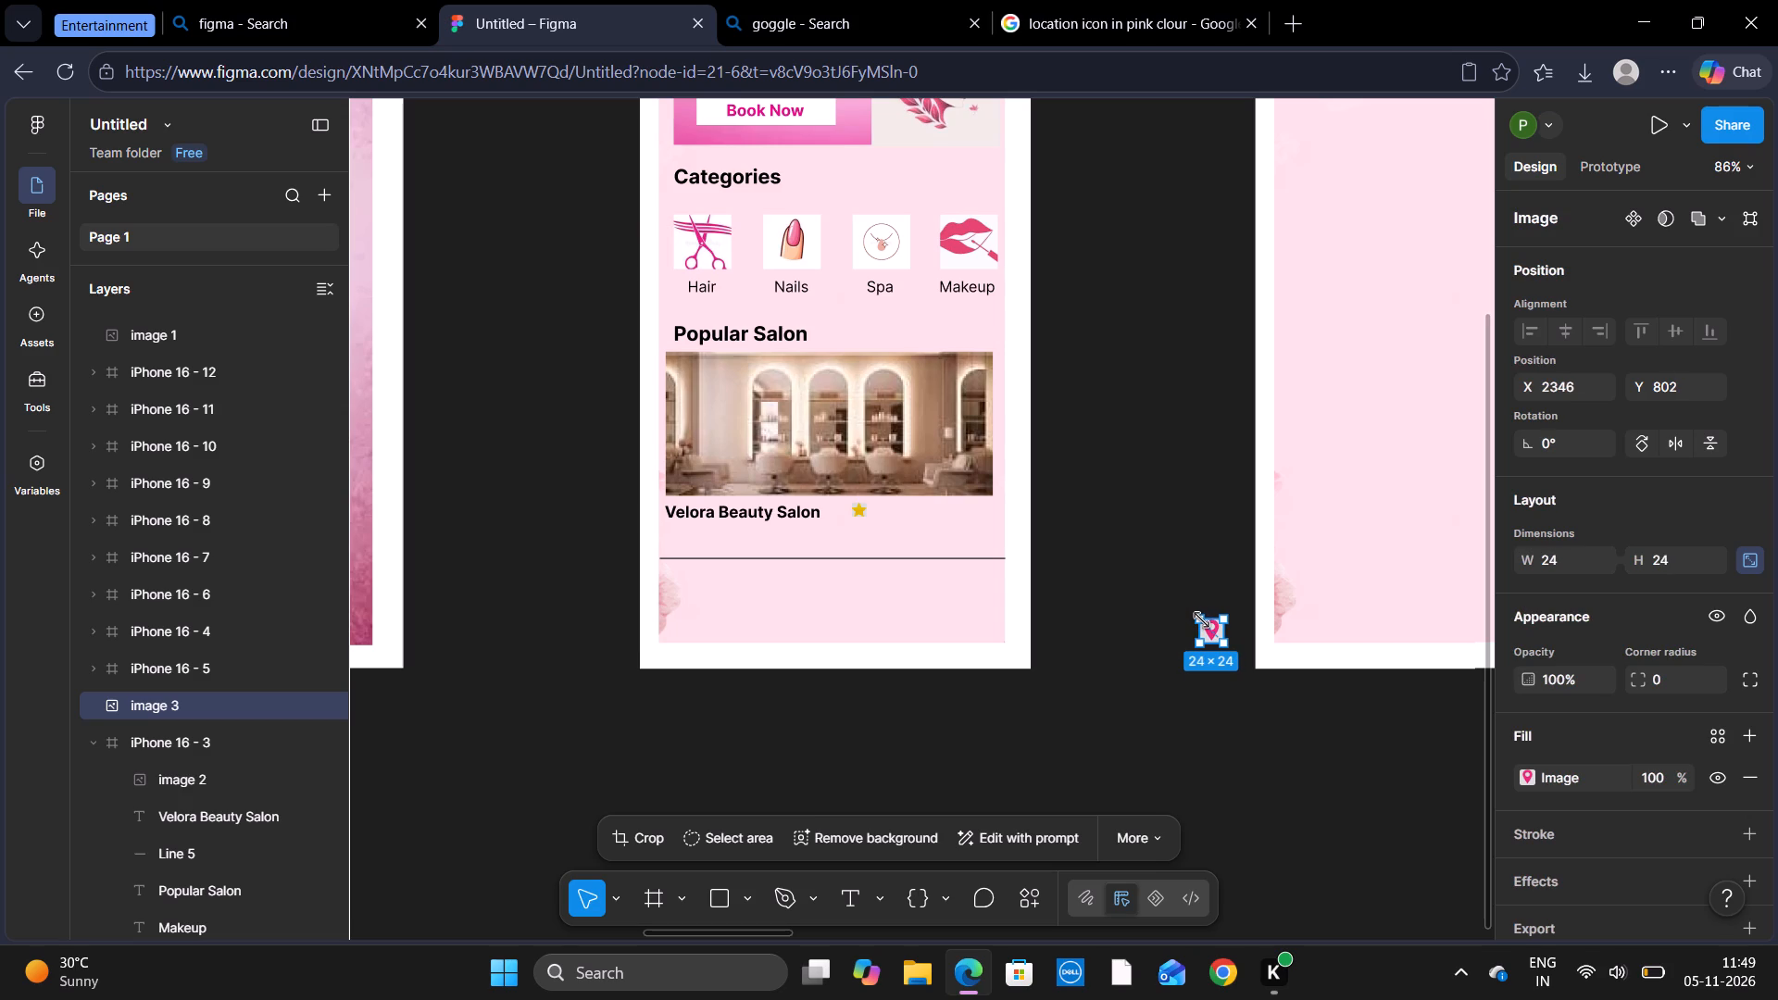
drag(1208, 628, 981, 539)
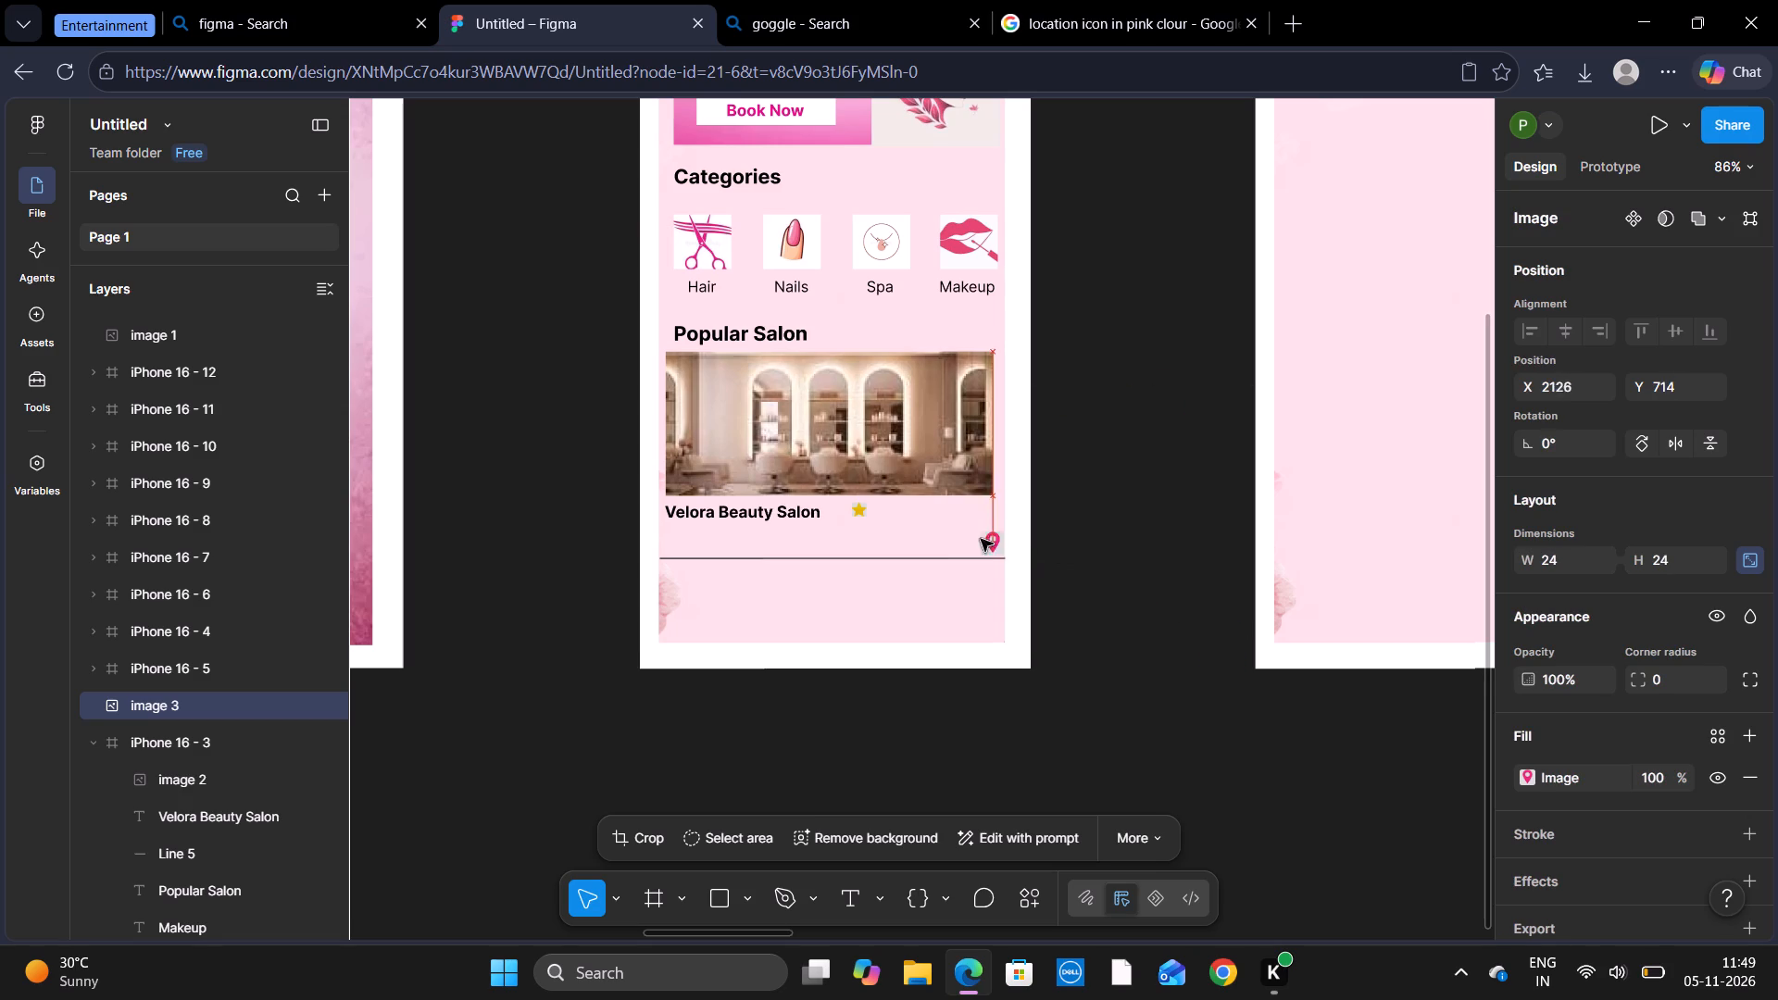
drag(981, 539, 923, 509)
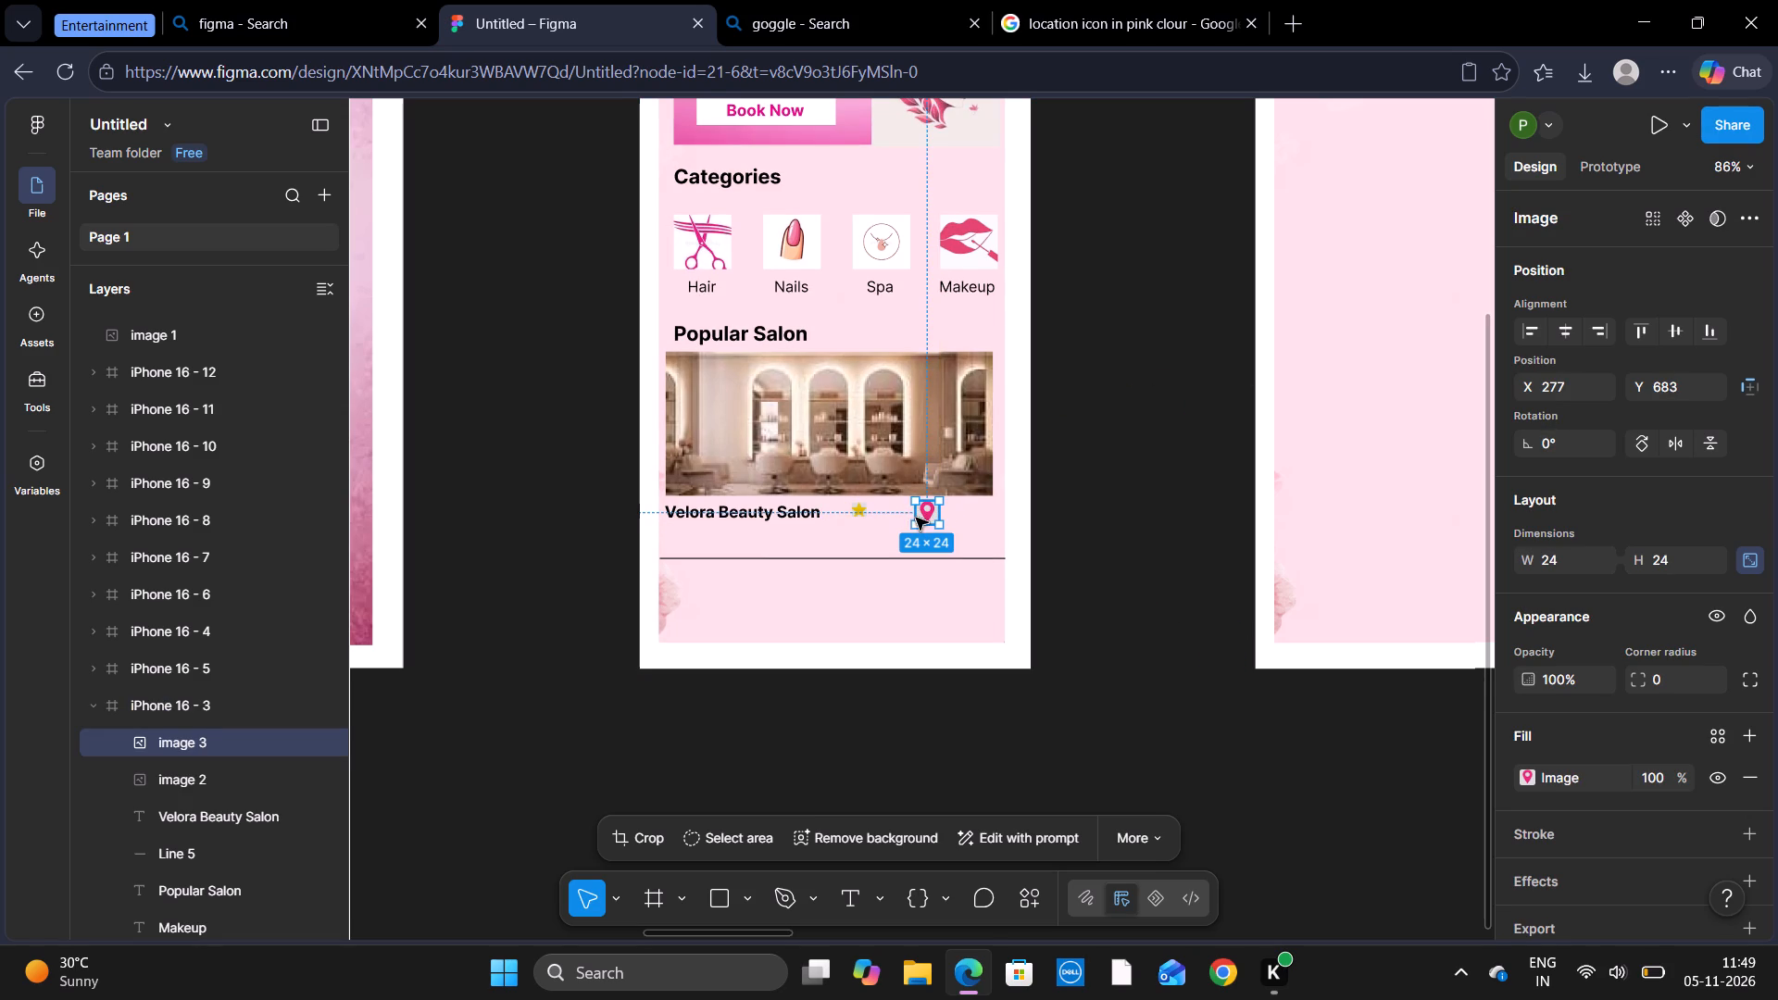
Shrink the location pin to about 14 × 14 and line it up with the star in the salon's row.
click(914, 524)
drag(914, 528, 918, 519)
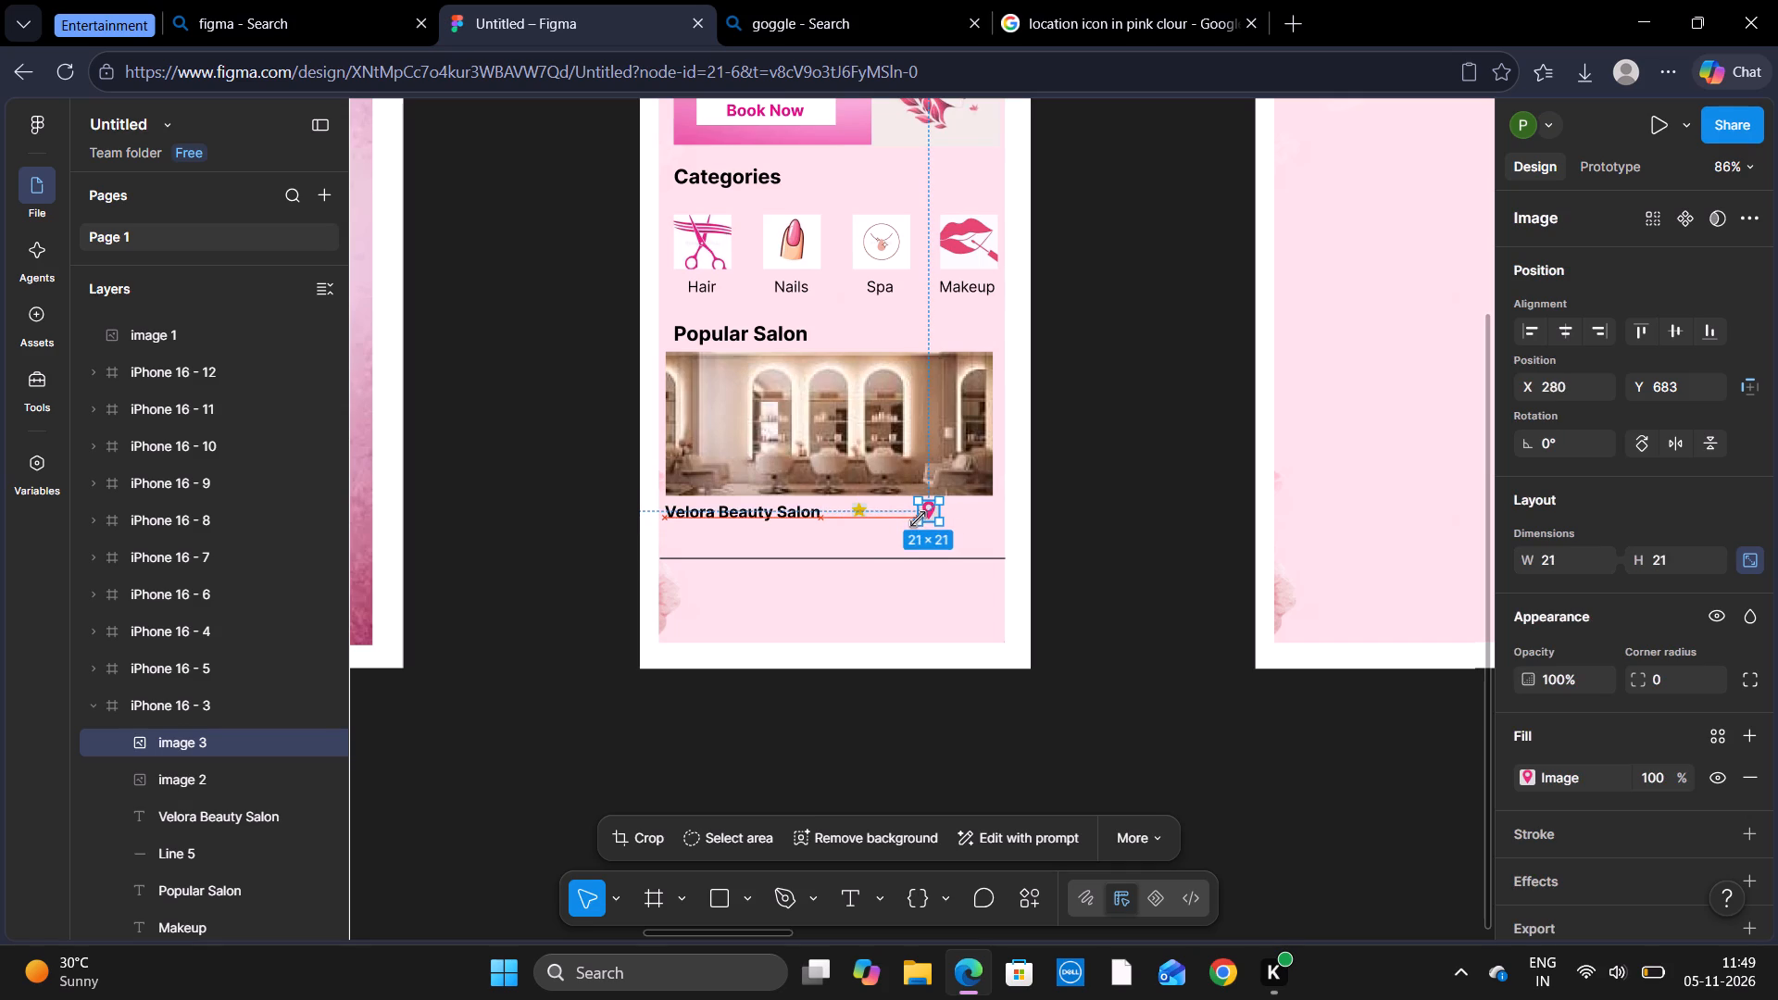
drag(918, 519, 925, 512)
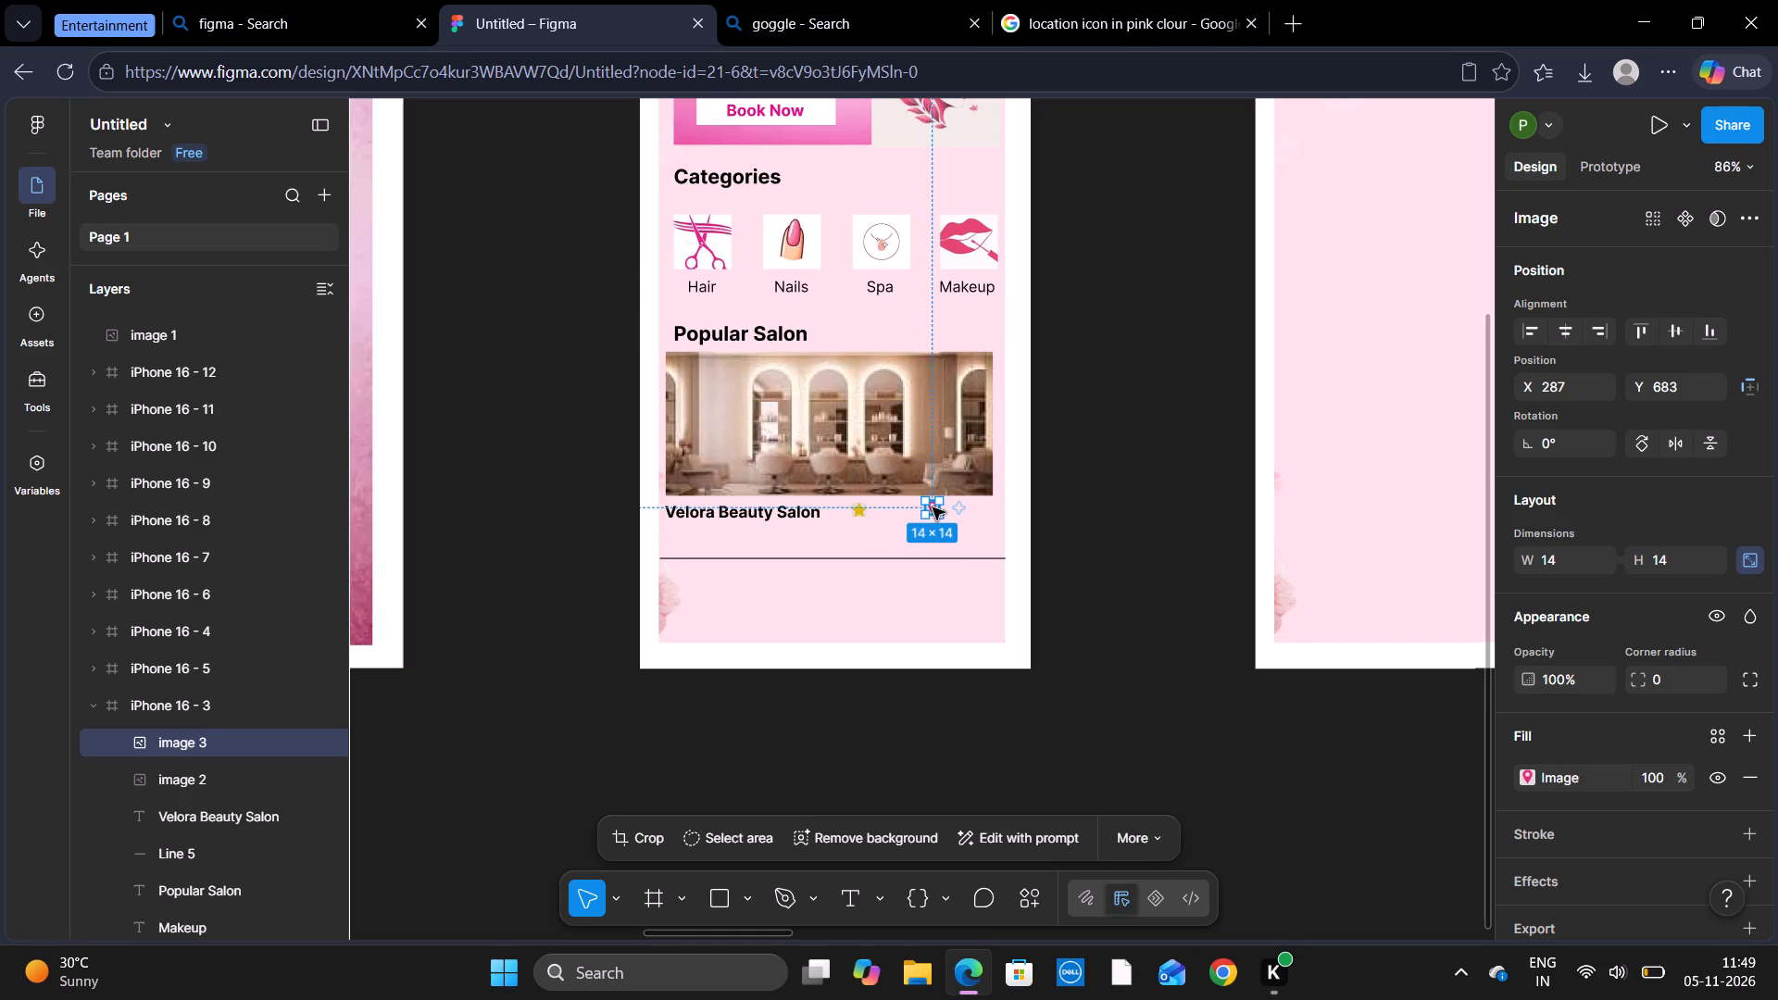
click(933, 507)
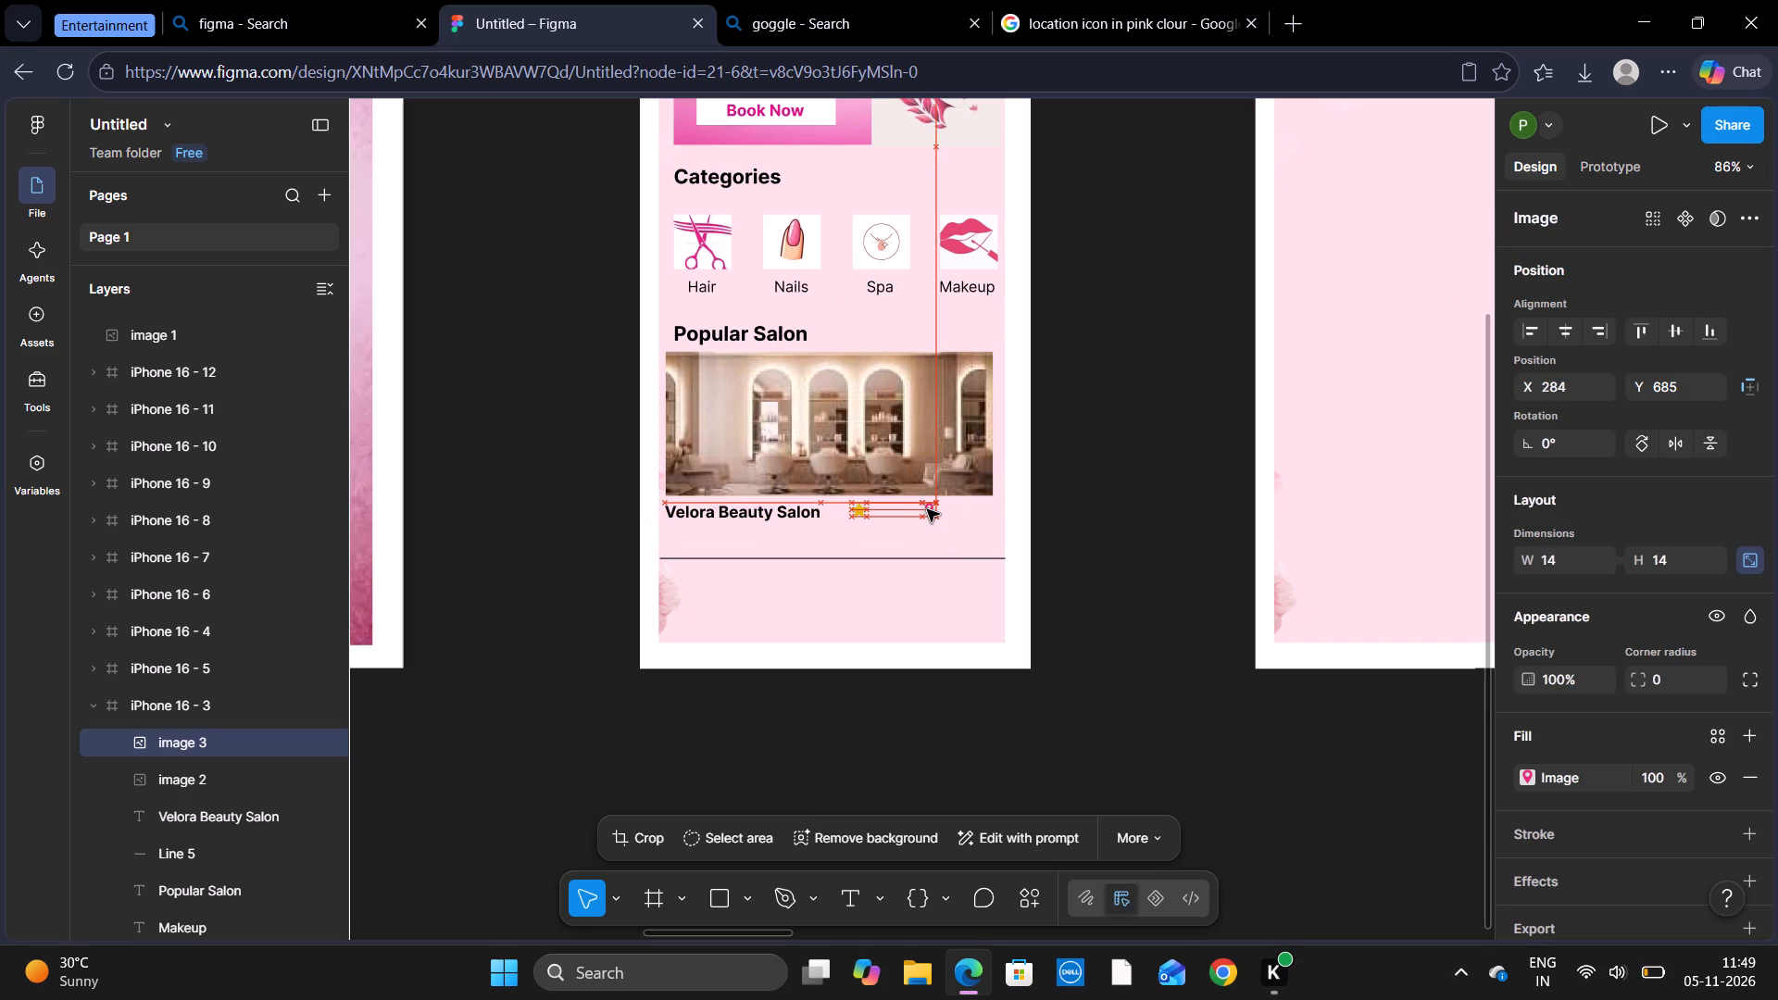
click(1087, 504)
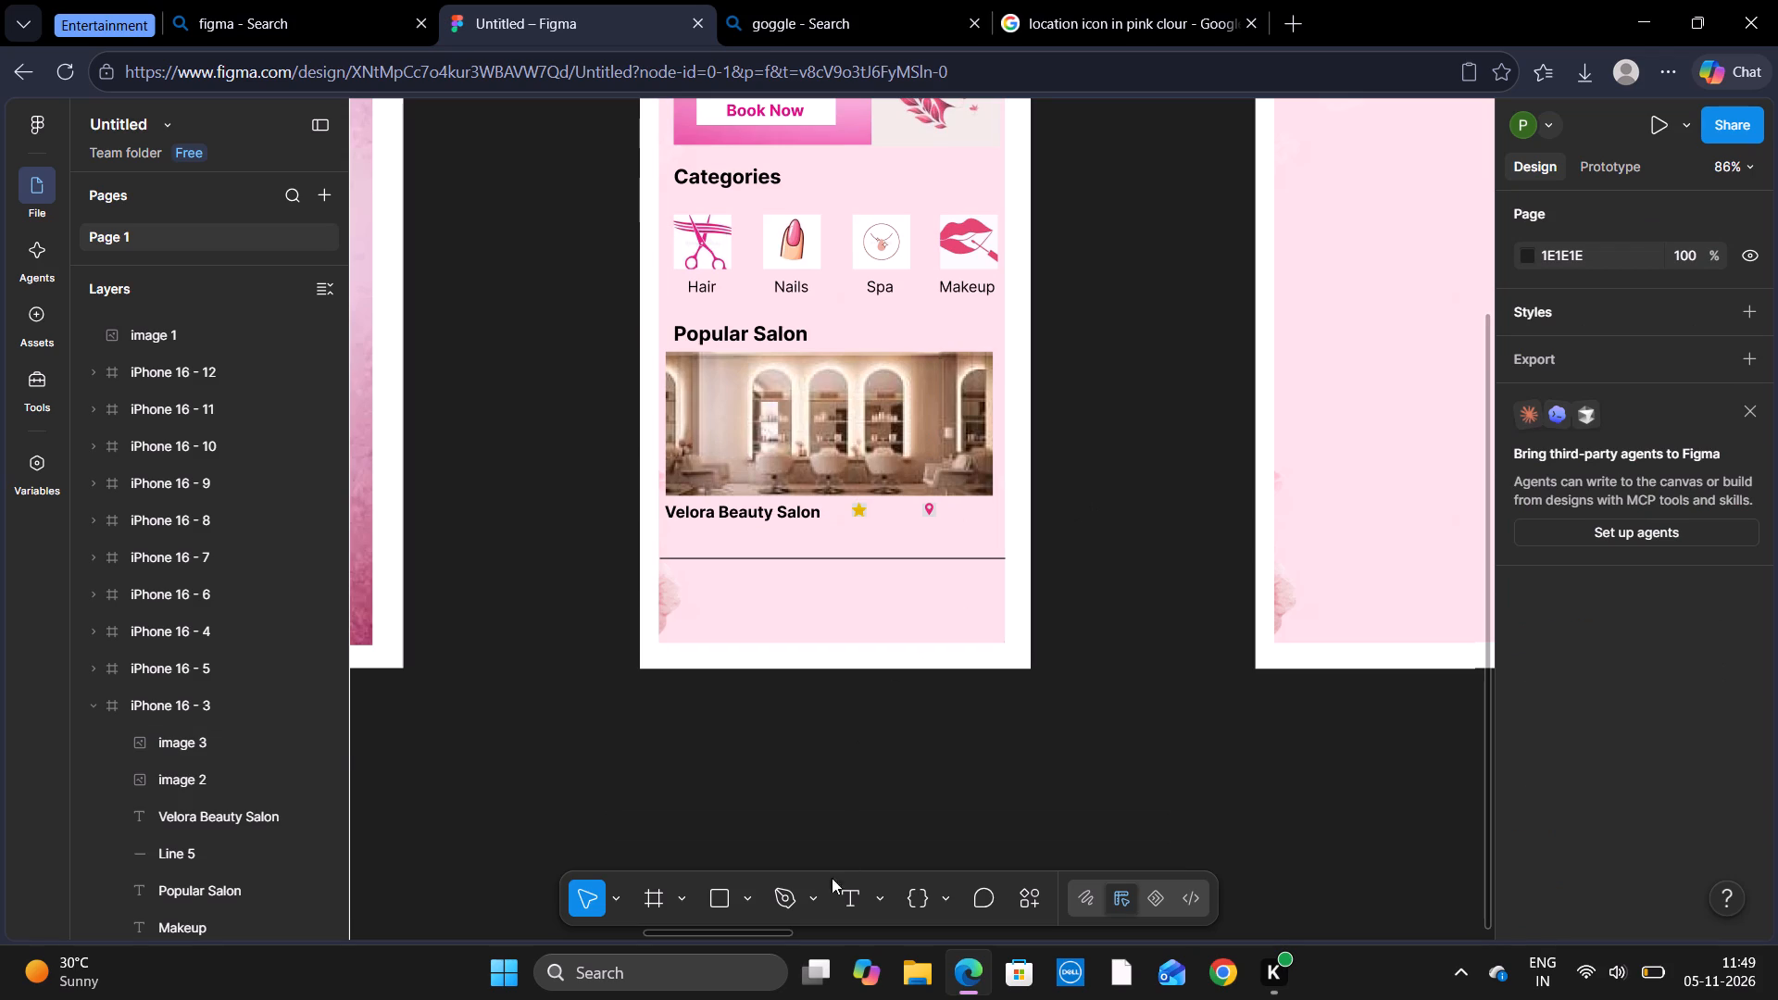
Add the text "4.5(245)" in the Velora Beauty Salon row, placed between the star and the location pin.
click(849, 897)
click(872, 506)
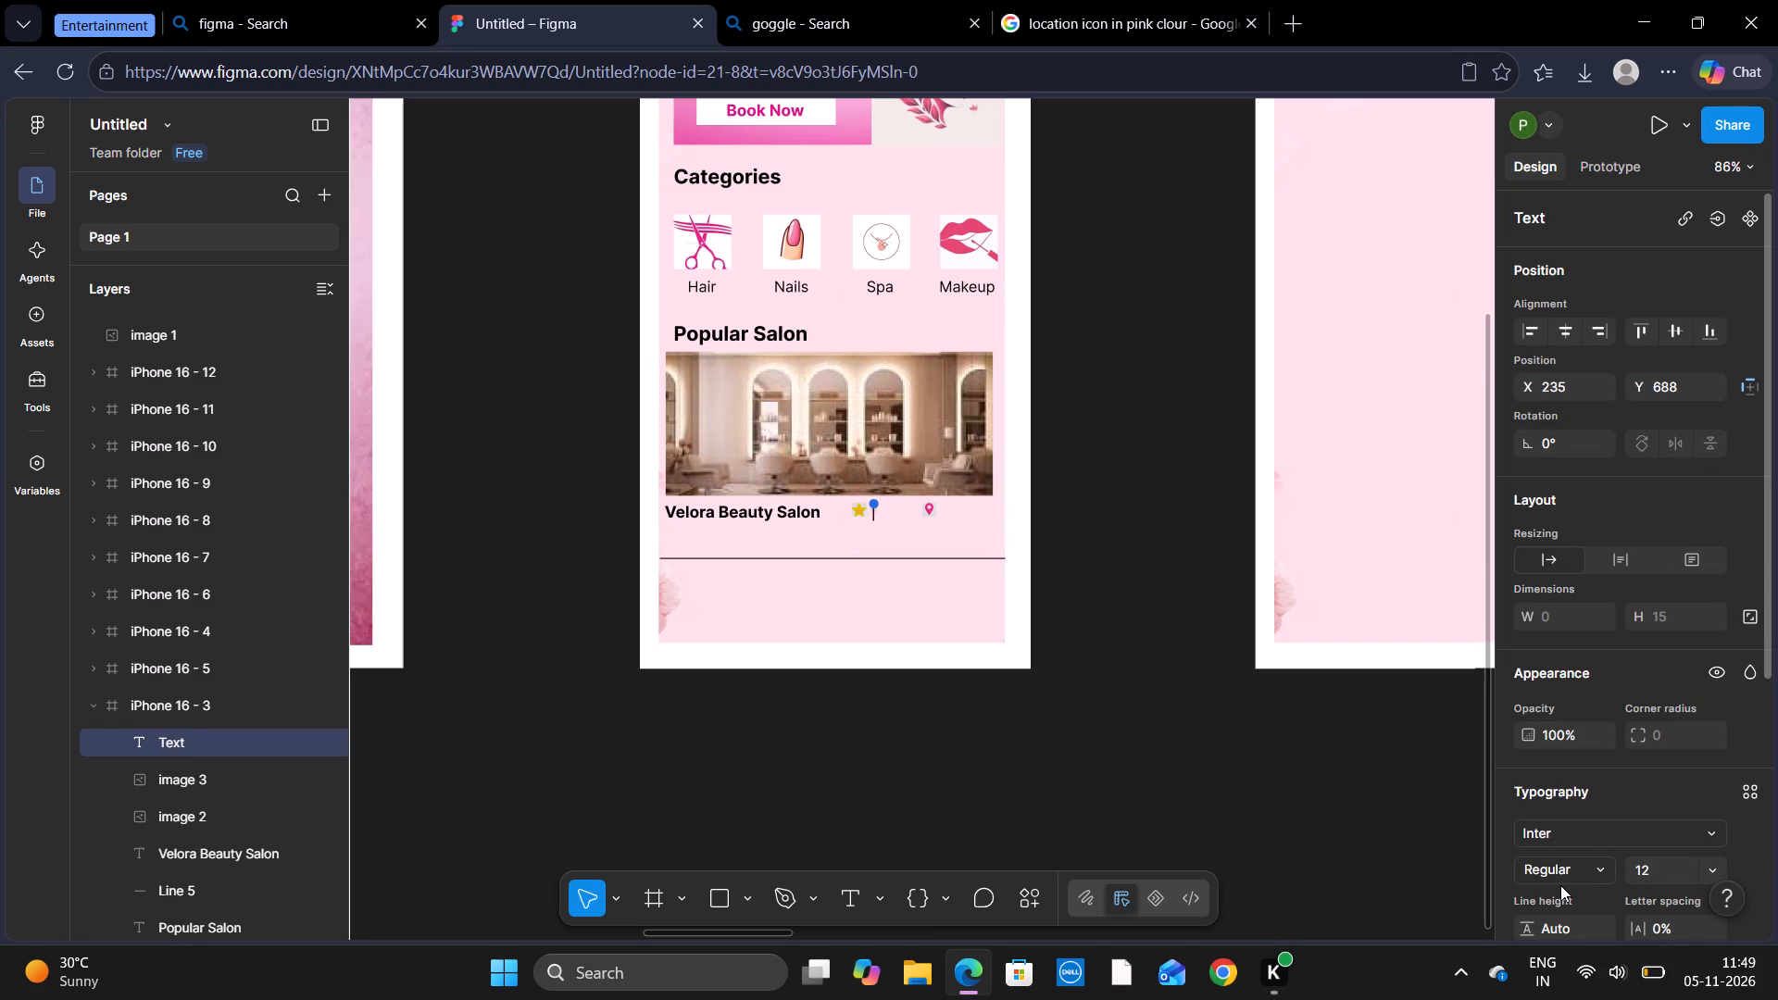
text(4.5)
key(shift+parenleft)
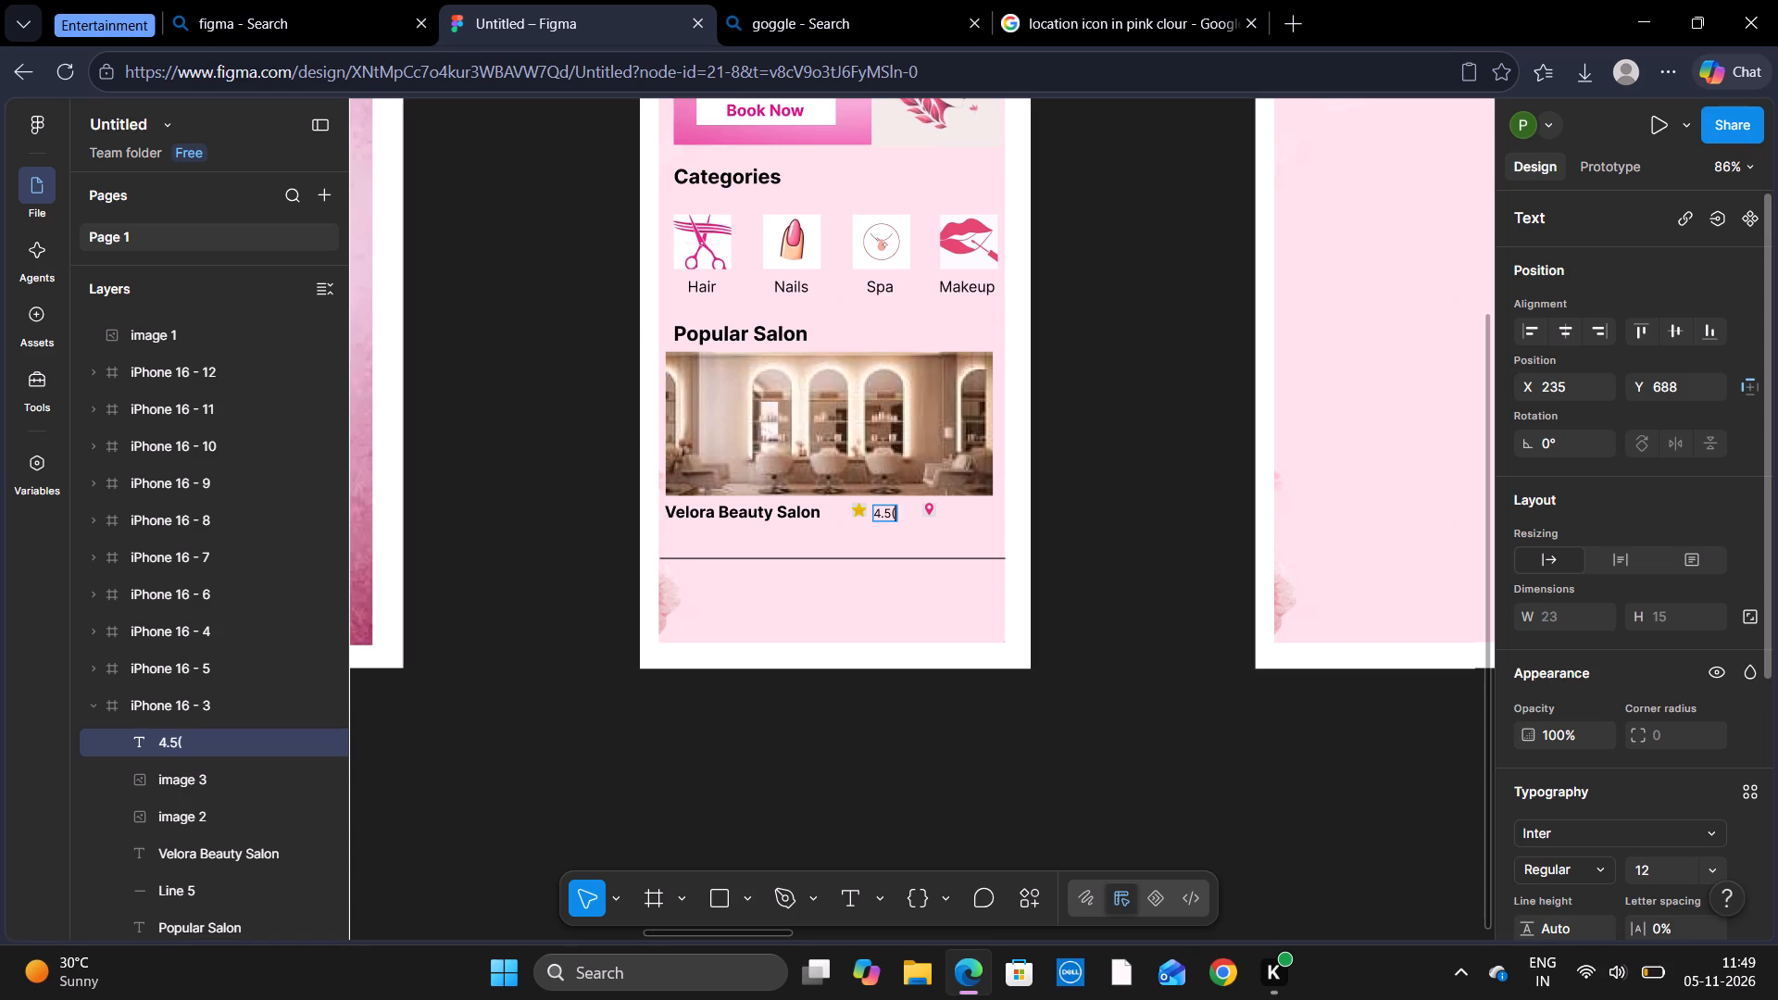
text(245)
key(shift+parenright)
click(907, 530)
click(901, 512)
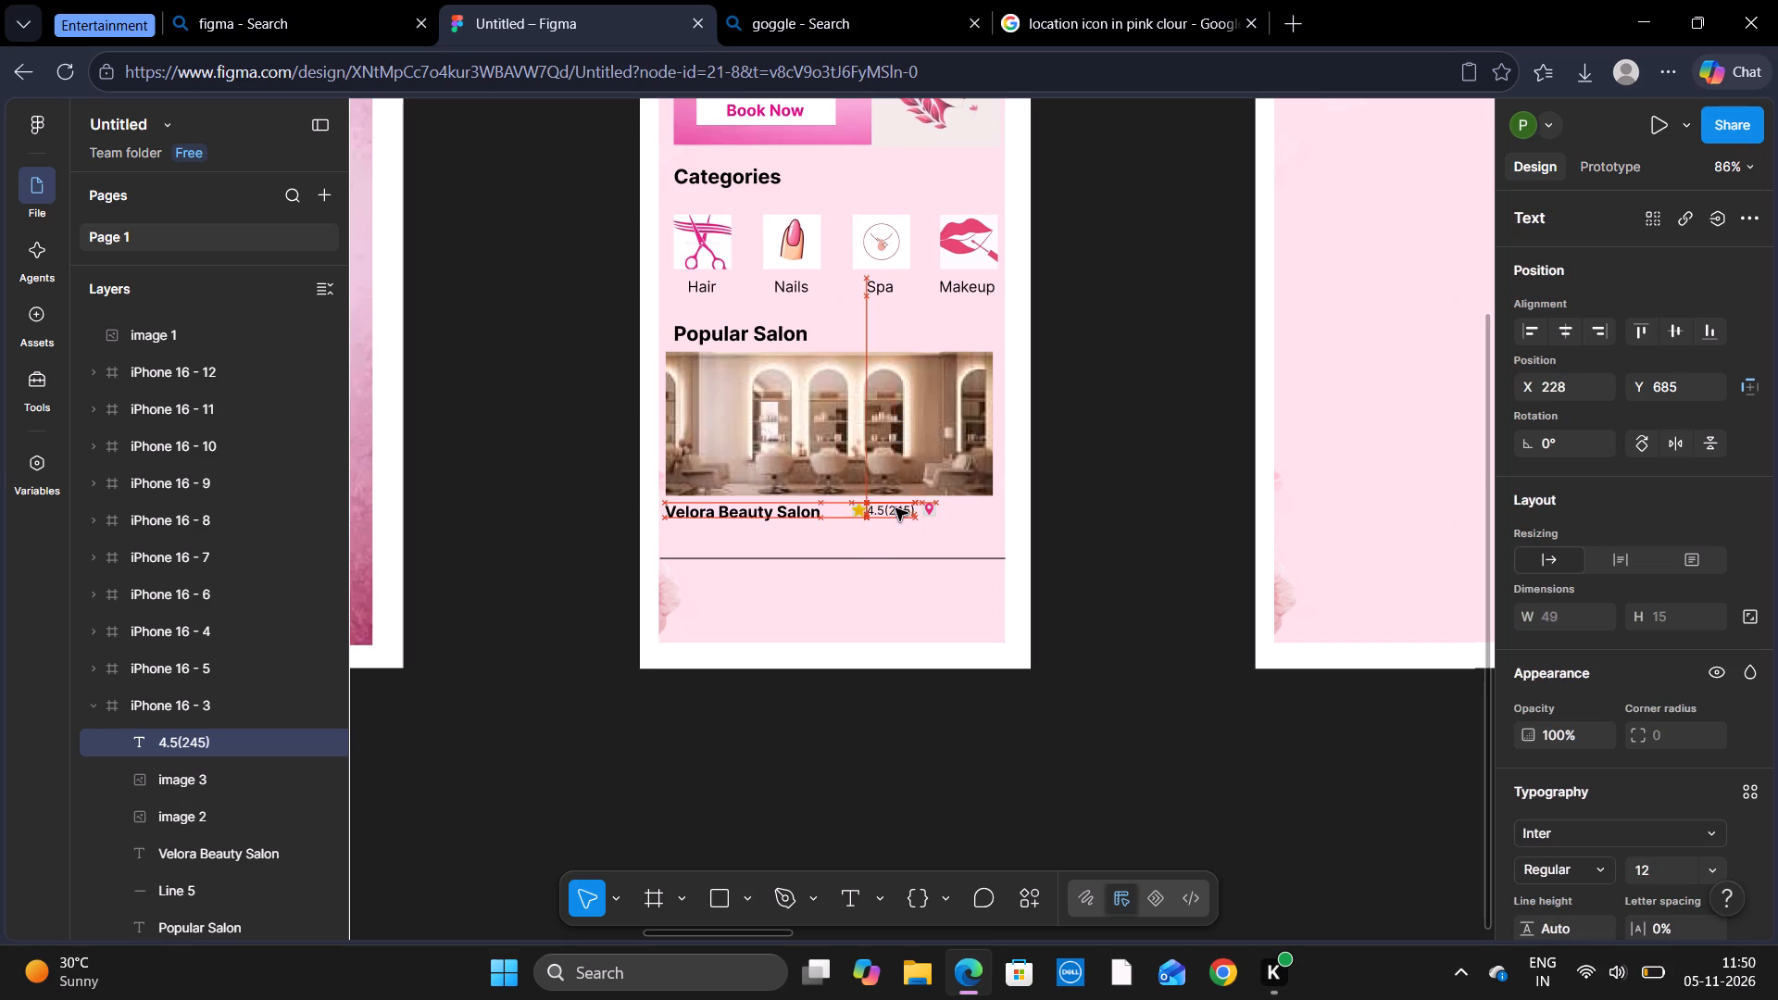
click(1181, 540)
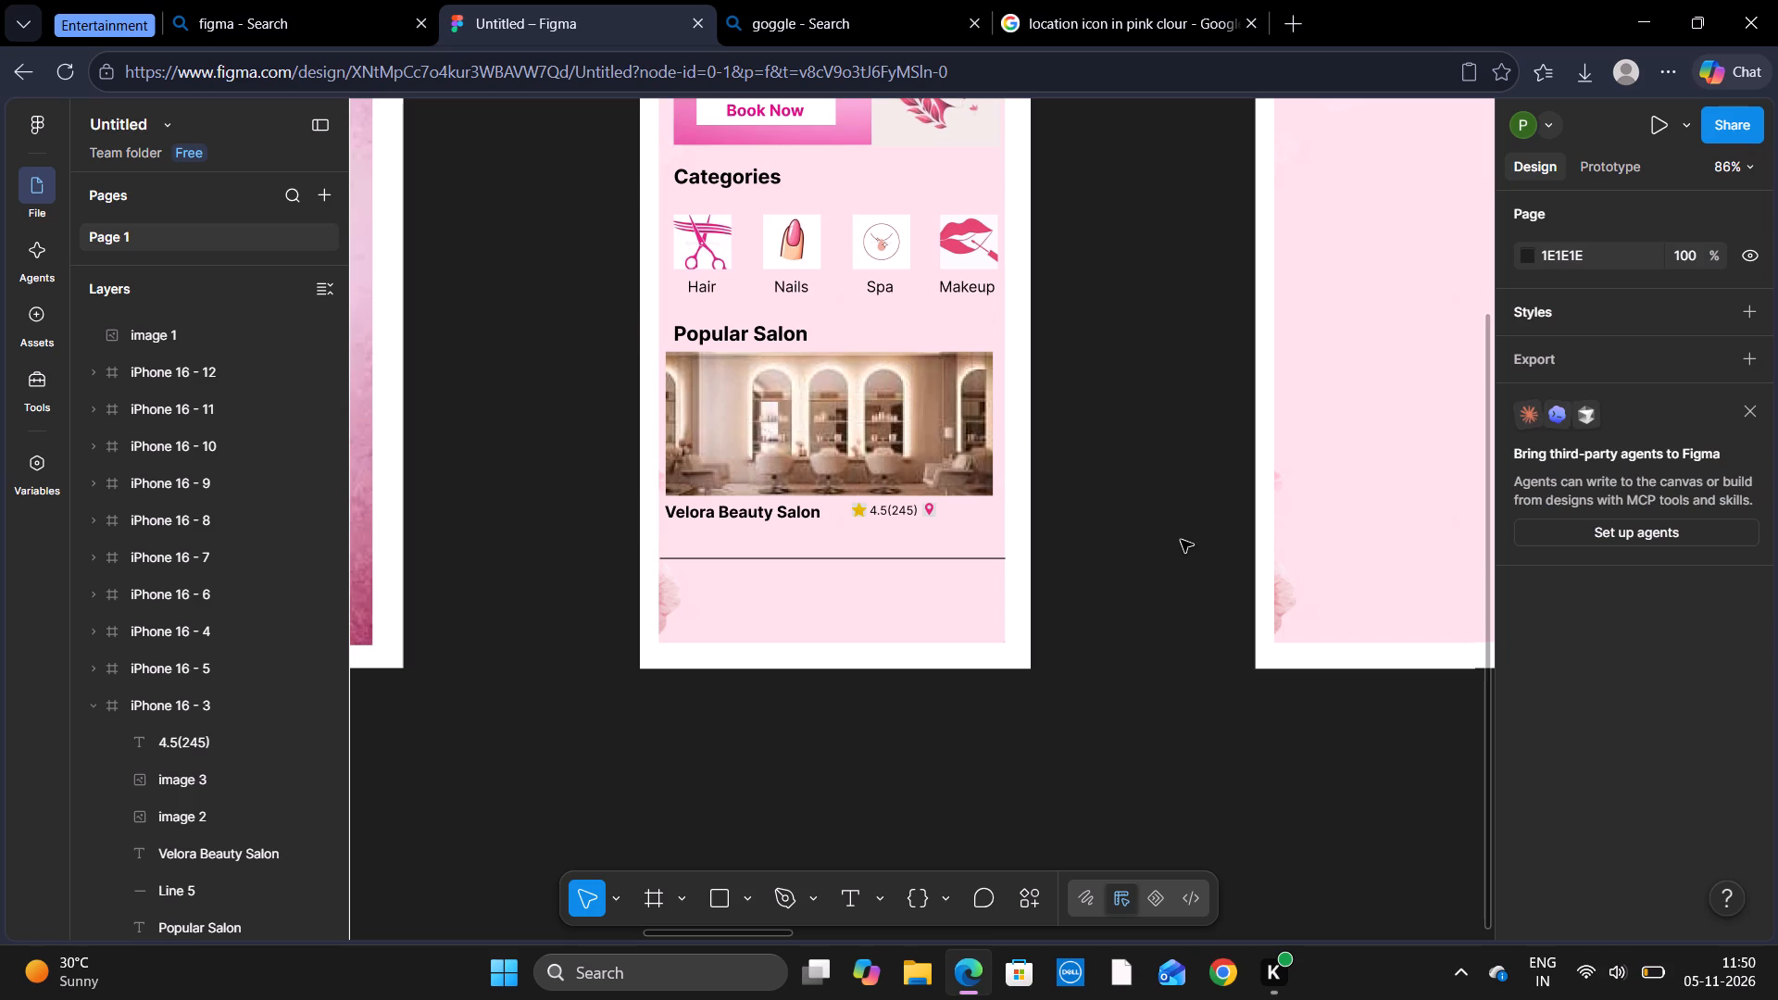
Add the text "1.2 km" and place it just after the location pin, in line with the rating text.
click(843, 902)
click(797, 615)
text(1.2)
key(space)
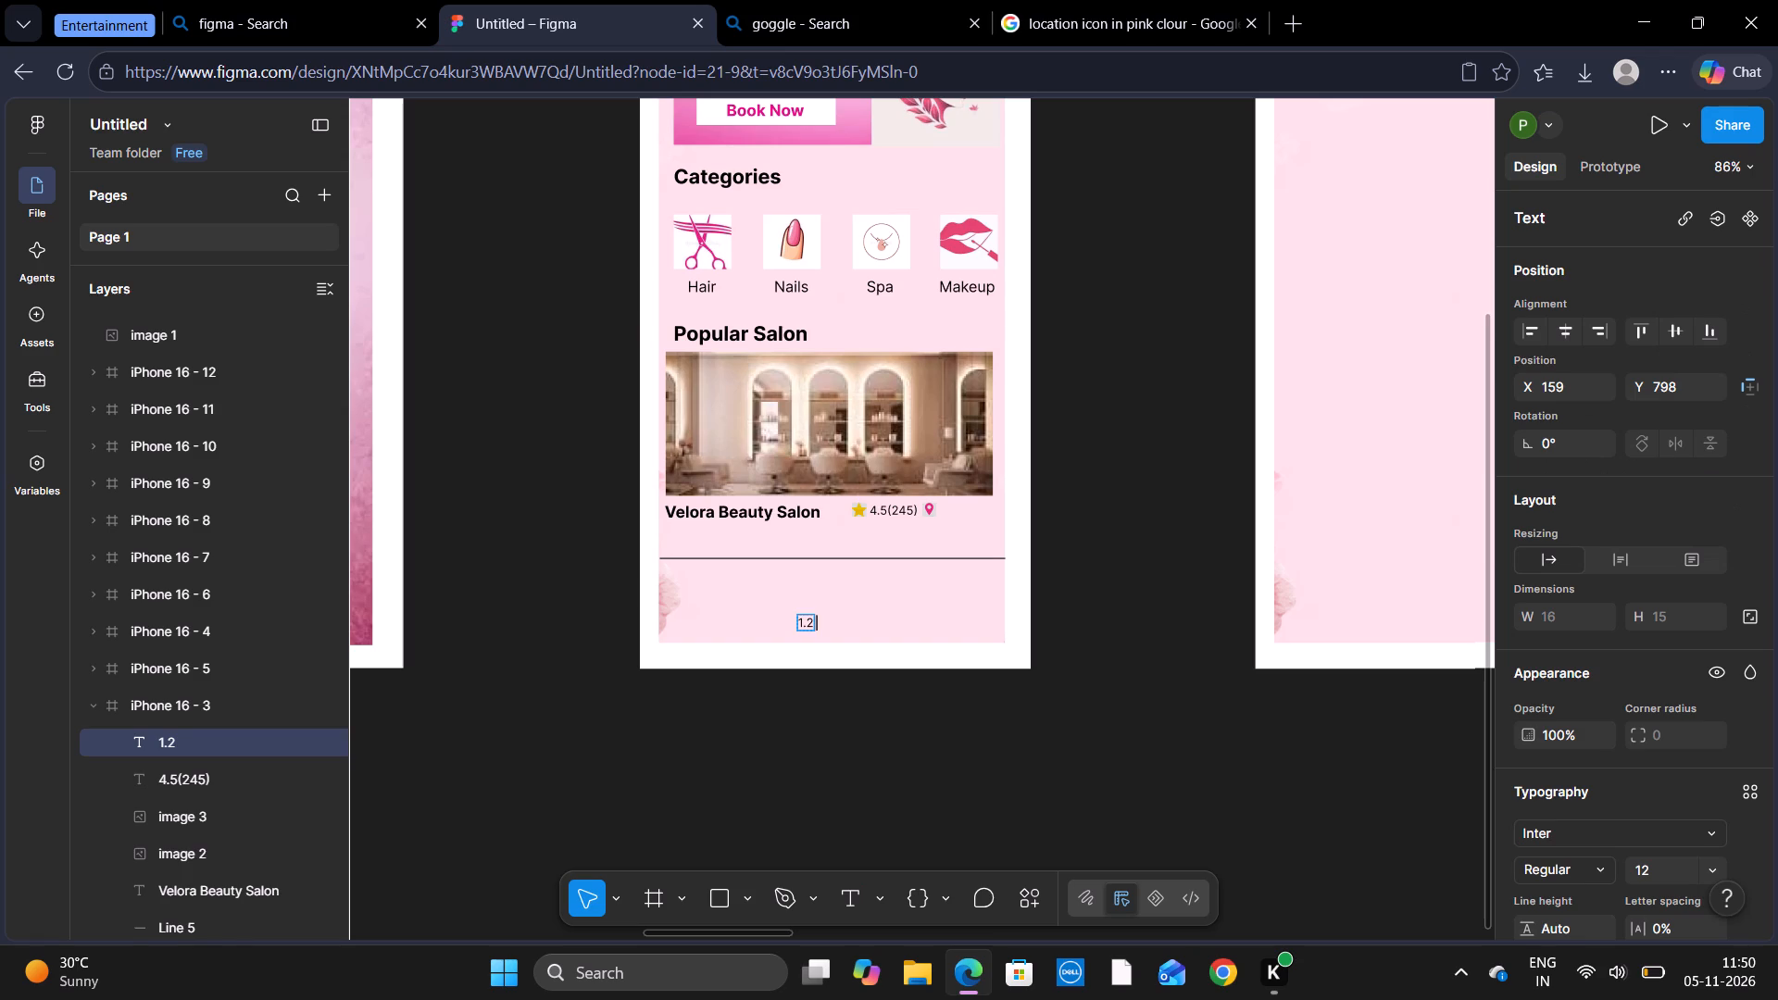
text(km)
click(837, 627)
click(839, 658)
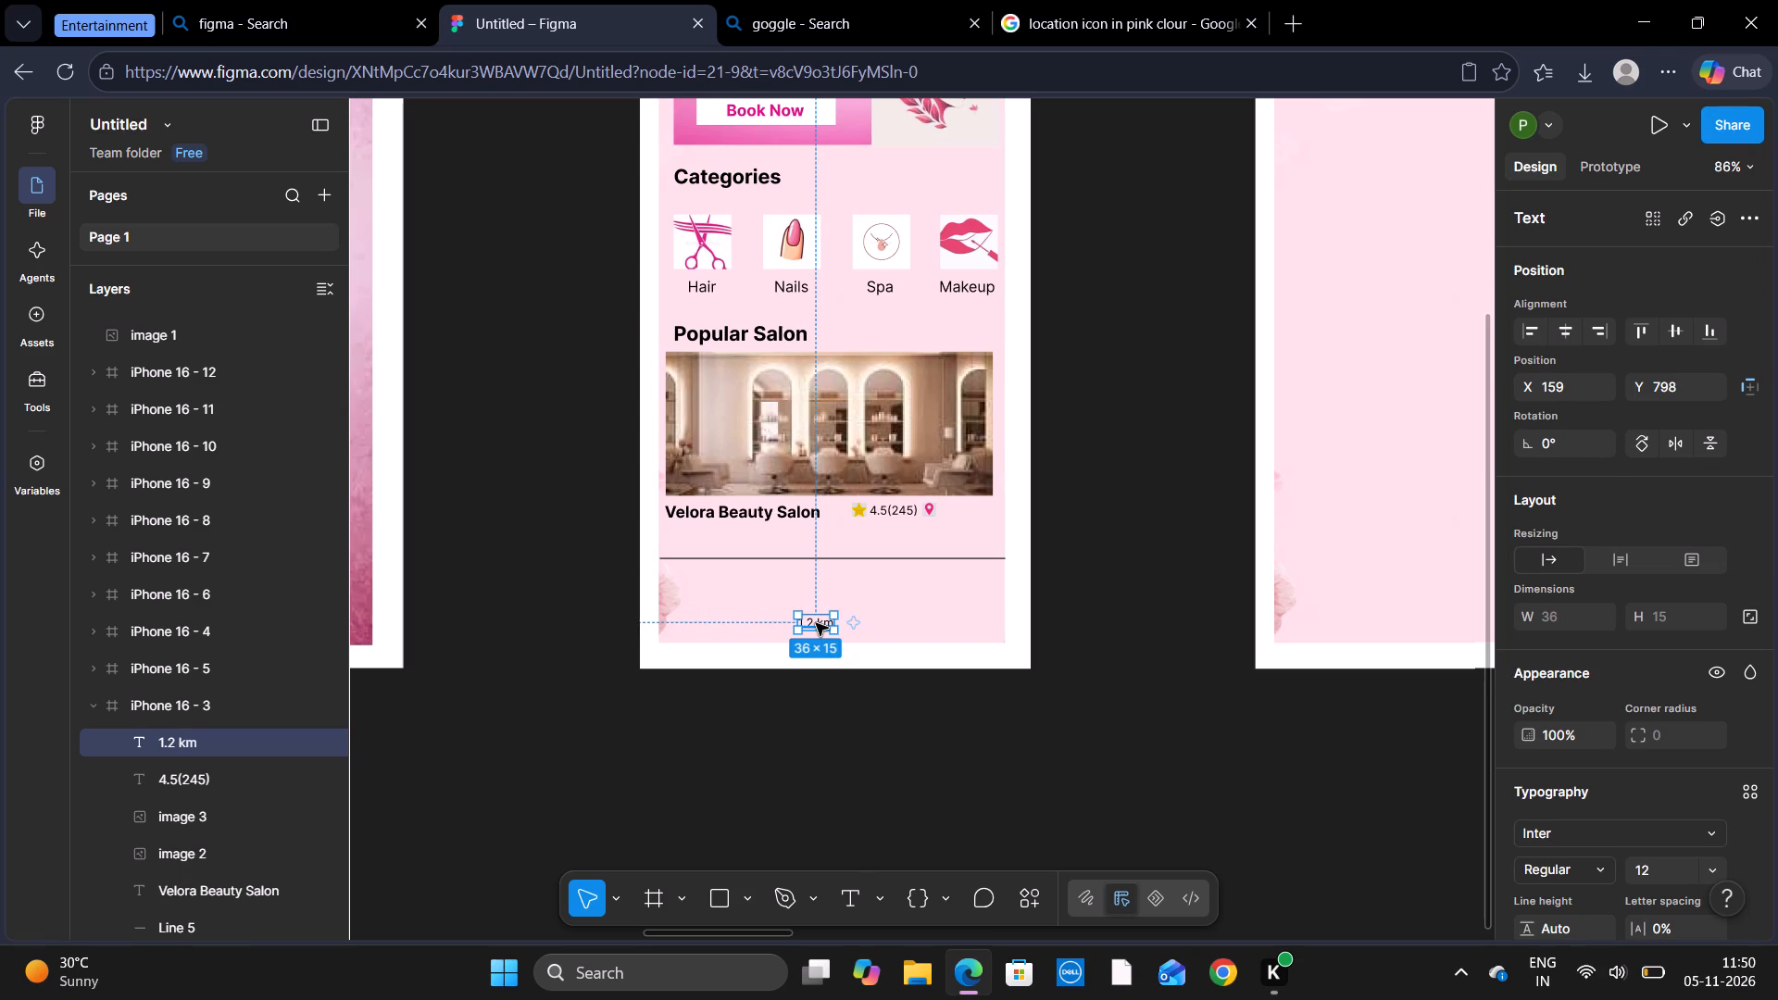
drag(816, 623, 952, 500)
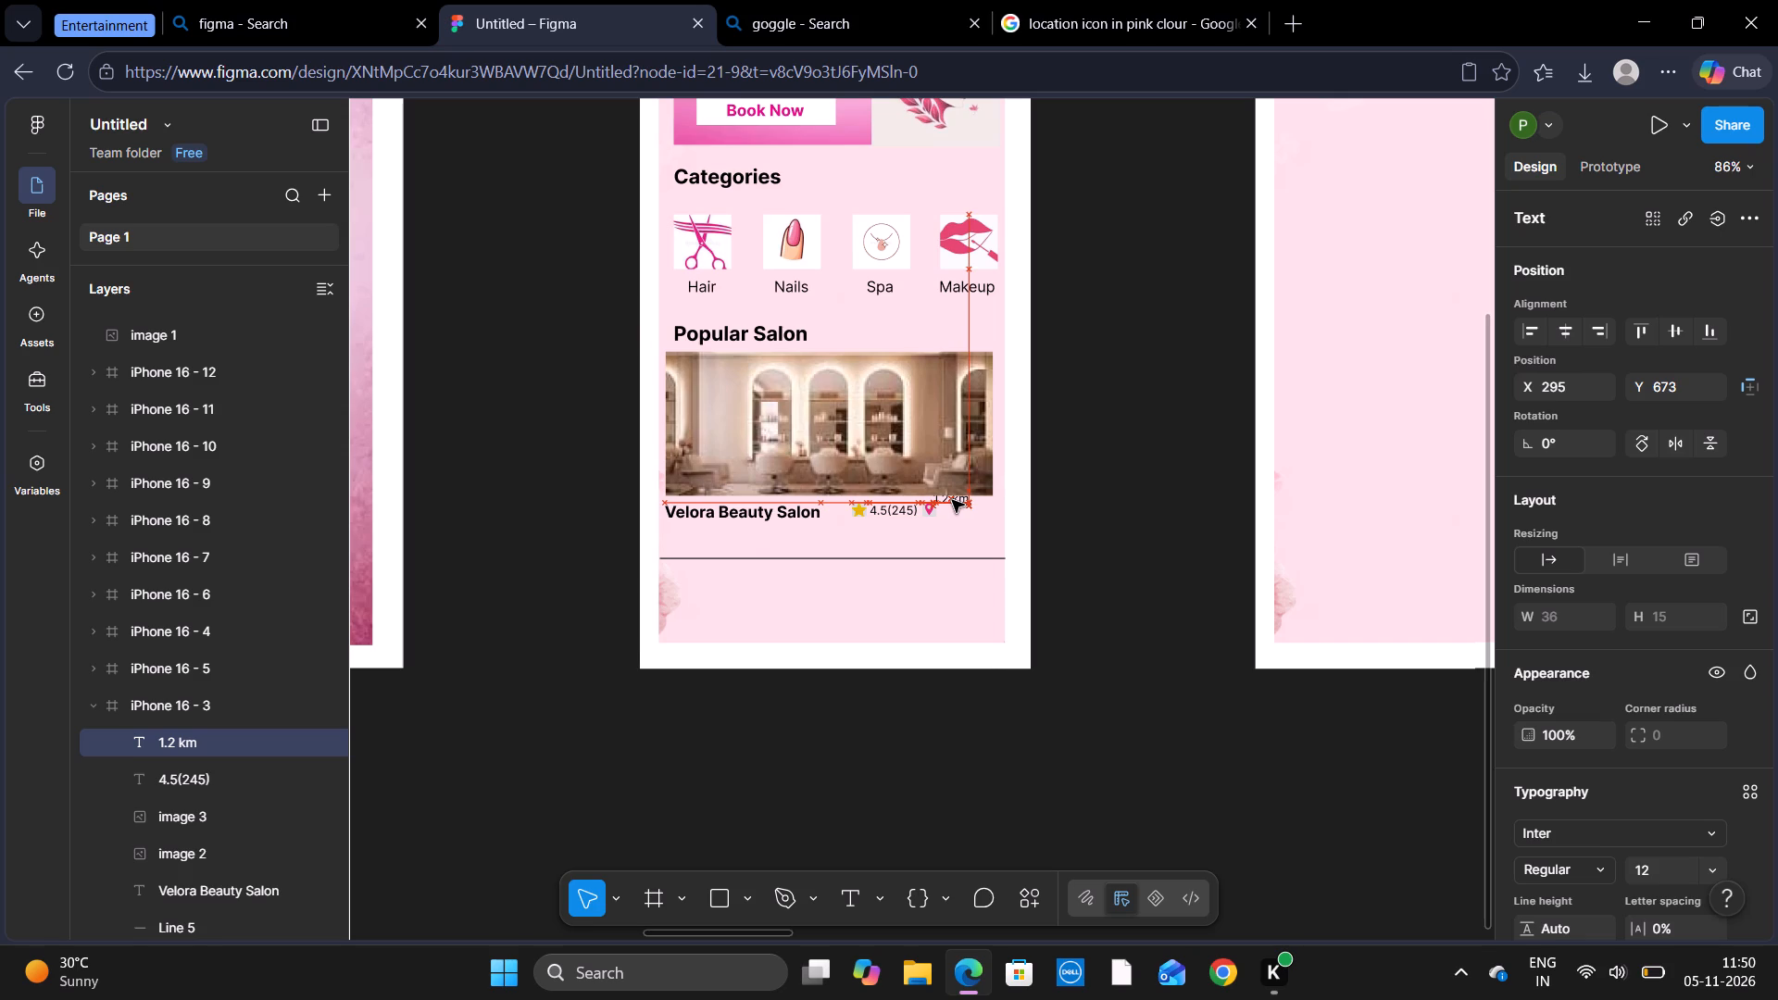
drag(952, 500, 974, 506)
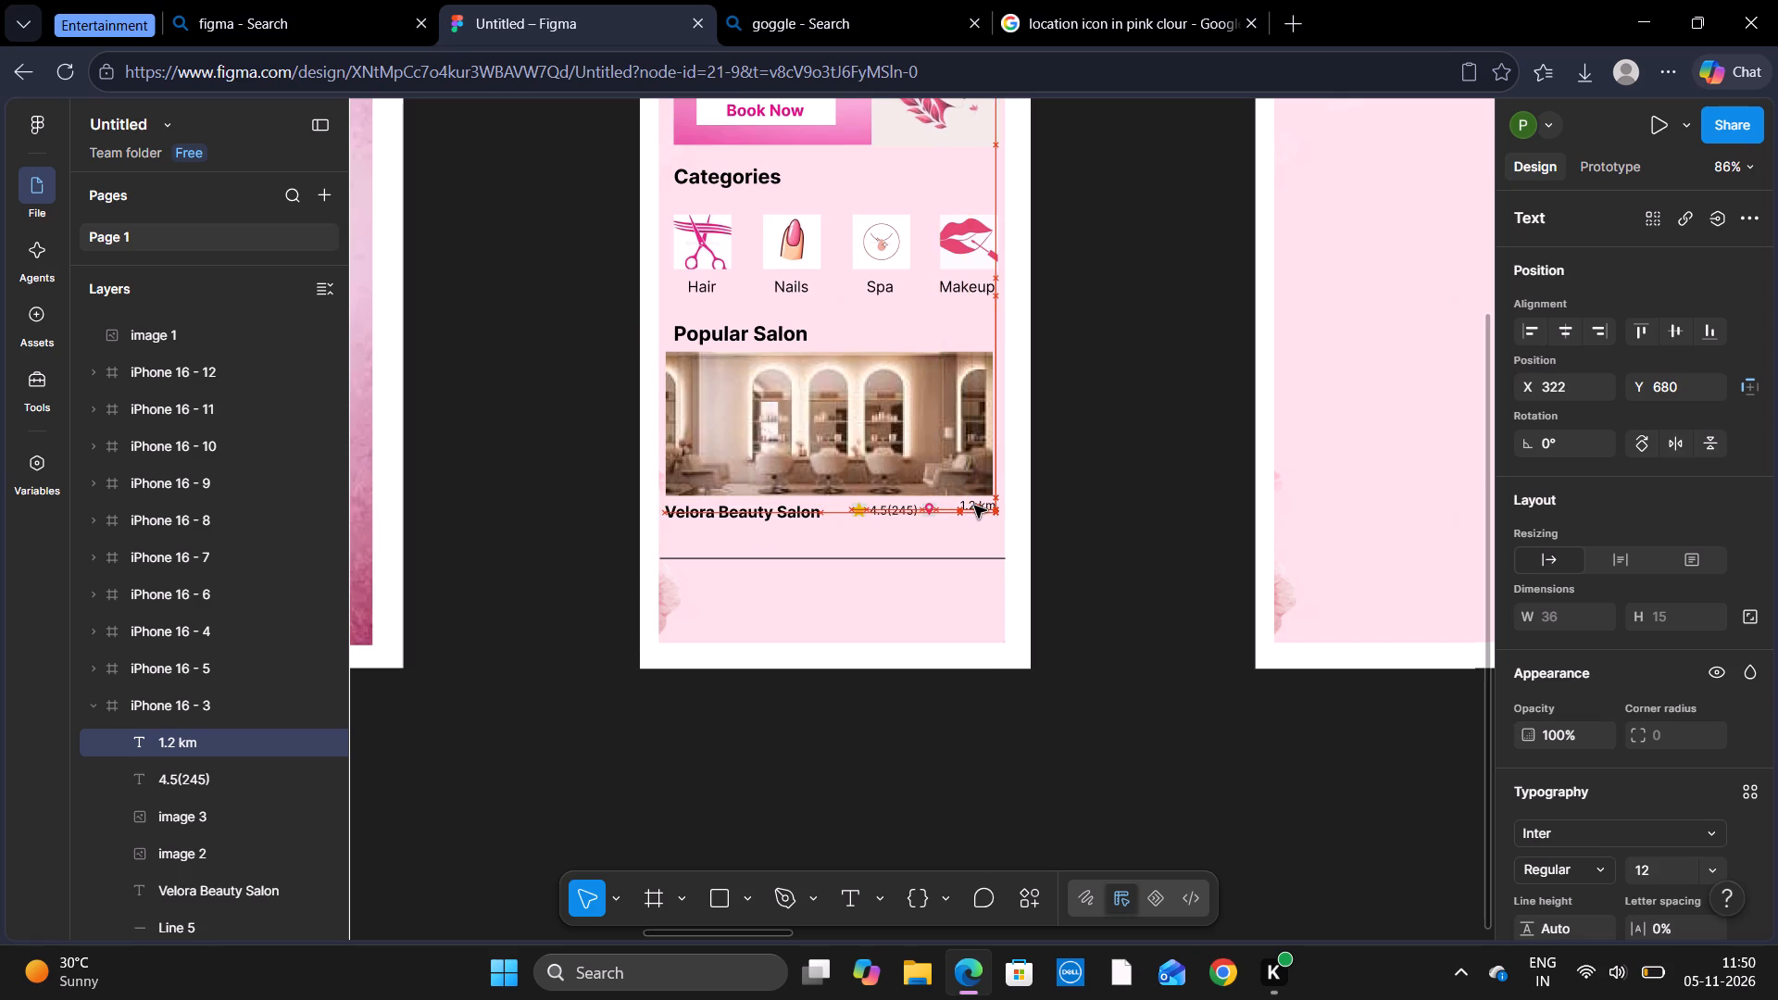
drag(974, 506, 972, 506)
click(972, 506)
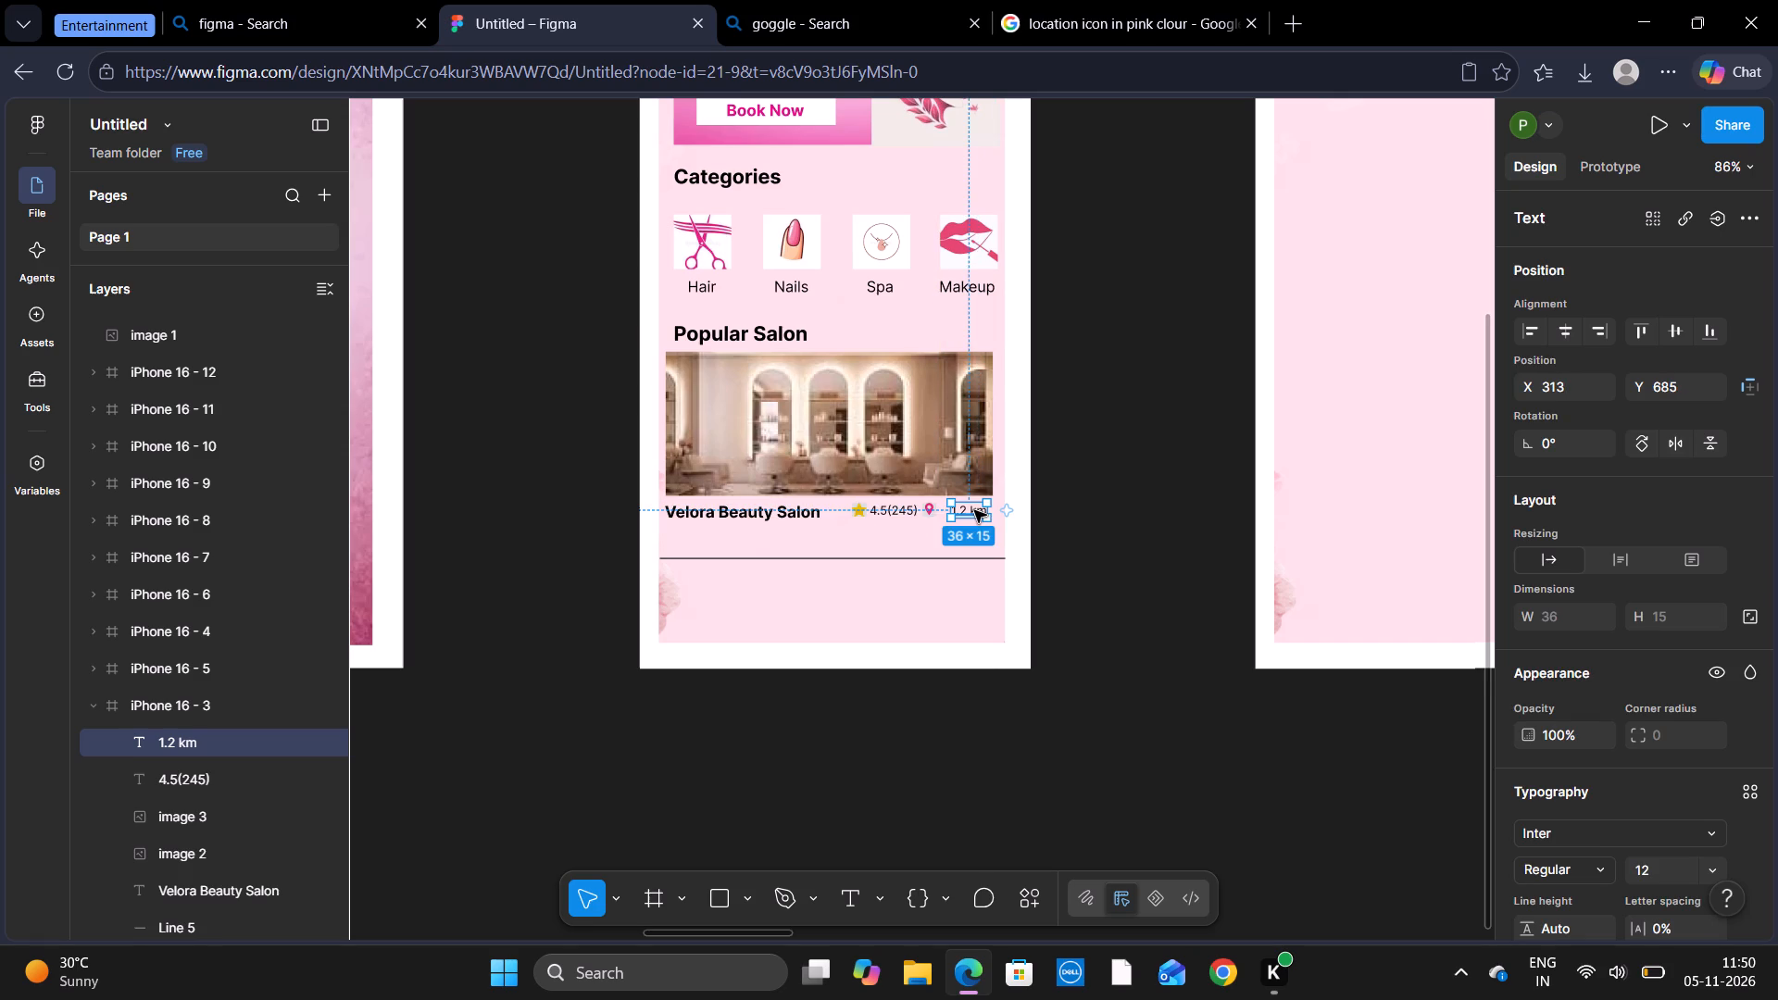
Shift the location pin slightly away from the rating text, closer to the "1.2 km" label.
drag(933, 510, 939, 511)
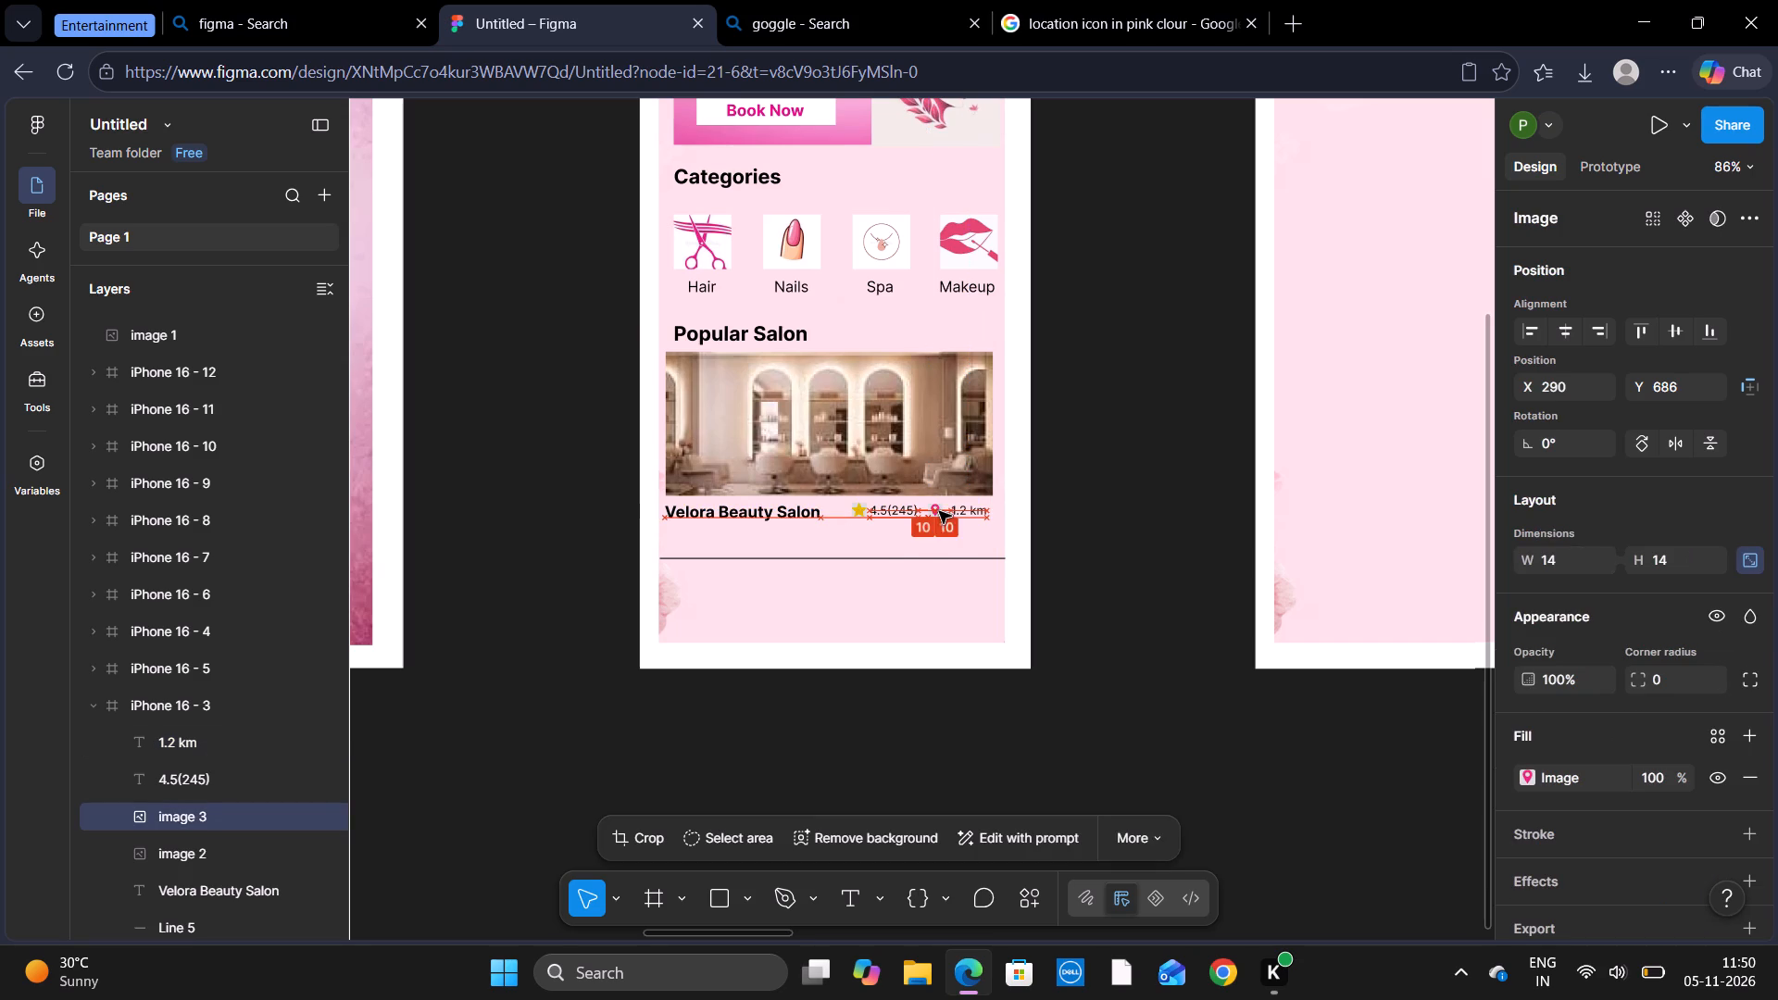
drag(939, 511, 945, 511)
click(1043, 535)
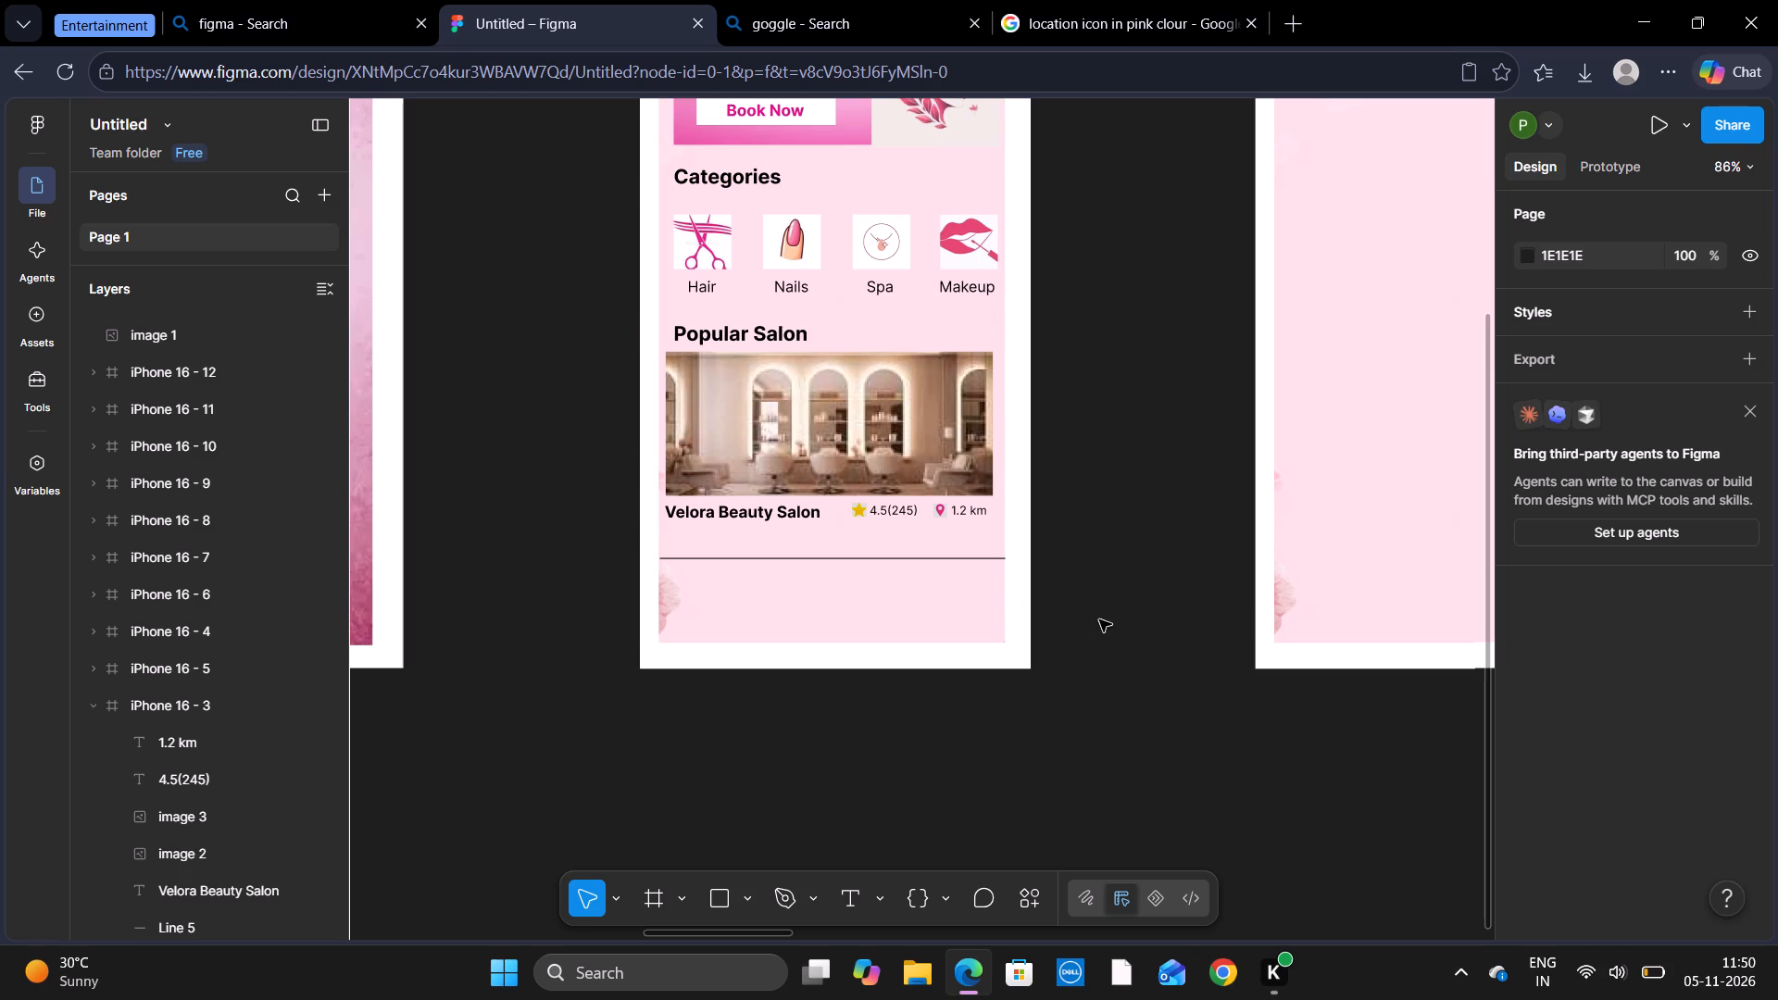
Add the text "Hair . Spa . Makeup" below the Velora Beauty Salon name, near the divider line.
click(840, 892)
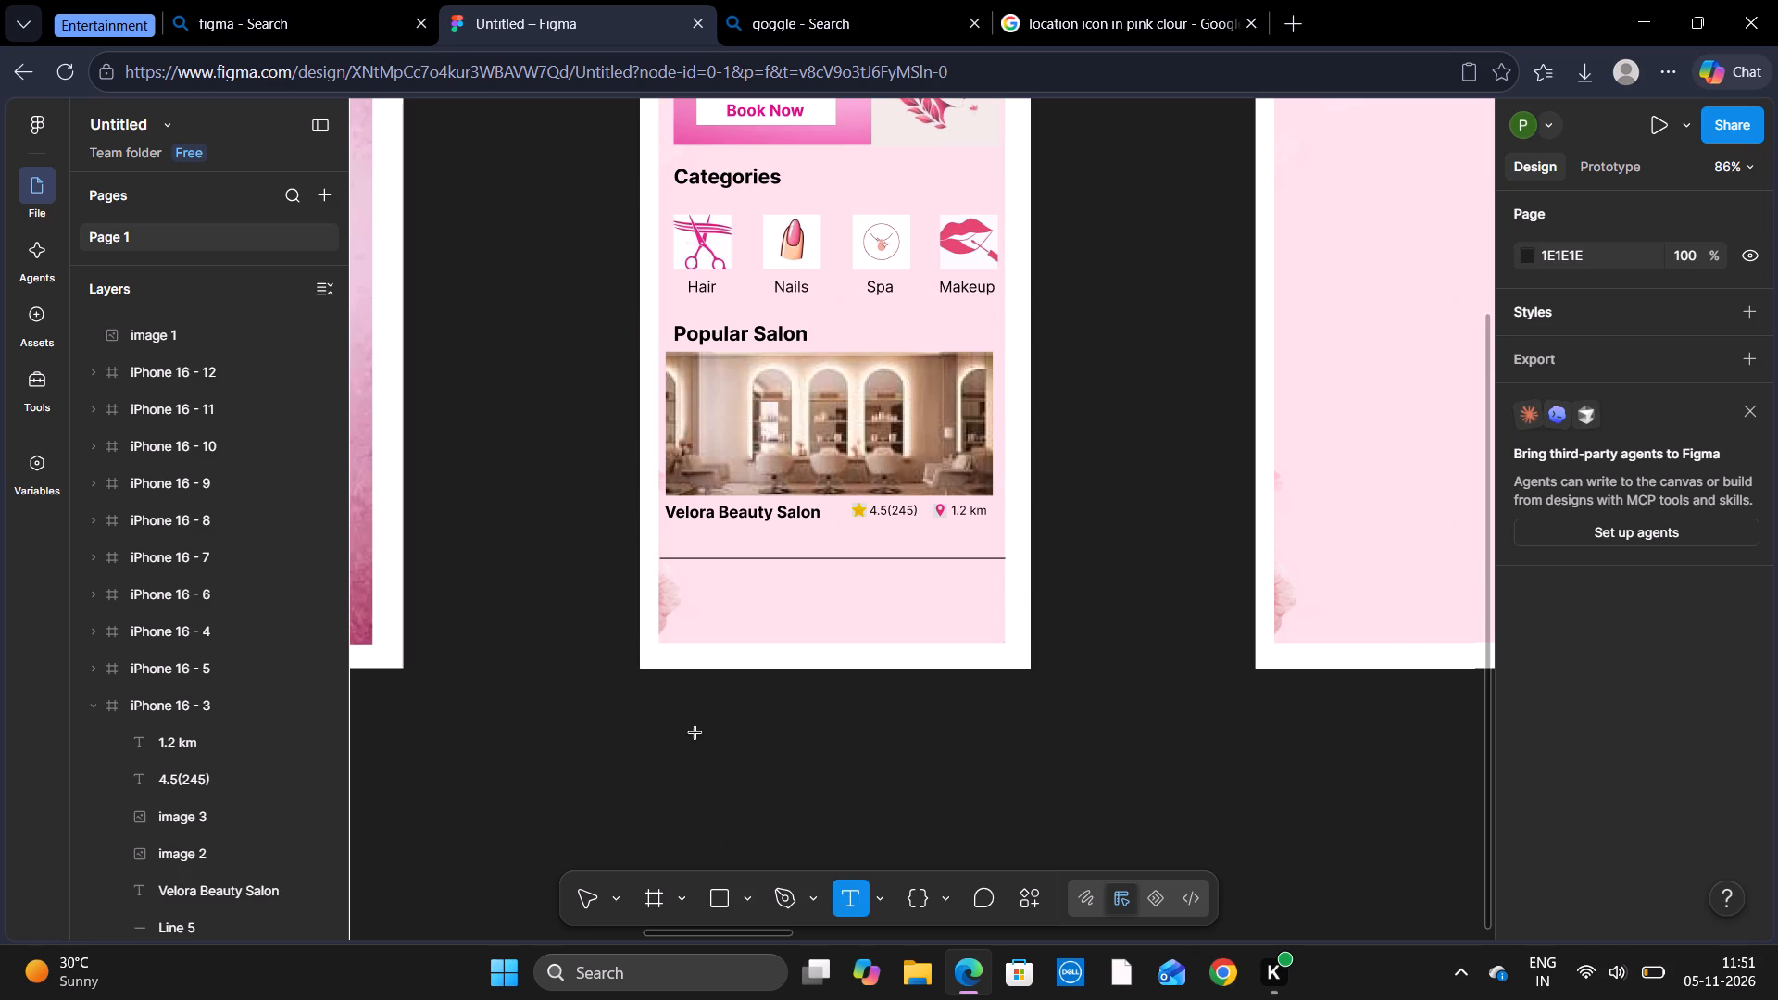
click(665, 545)
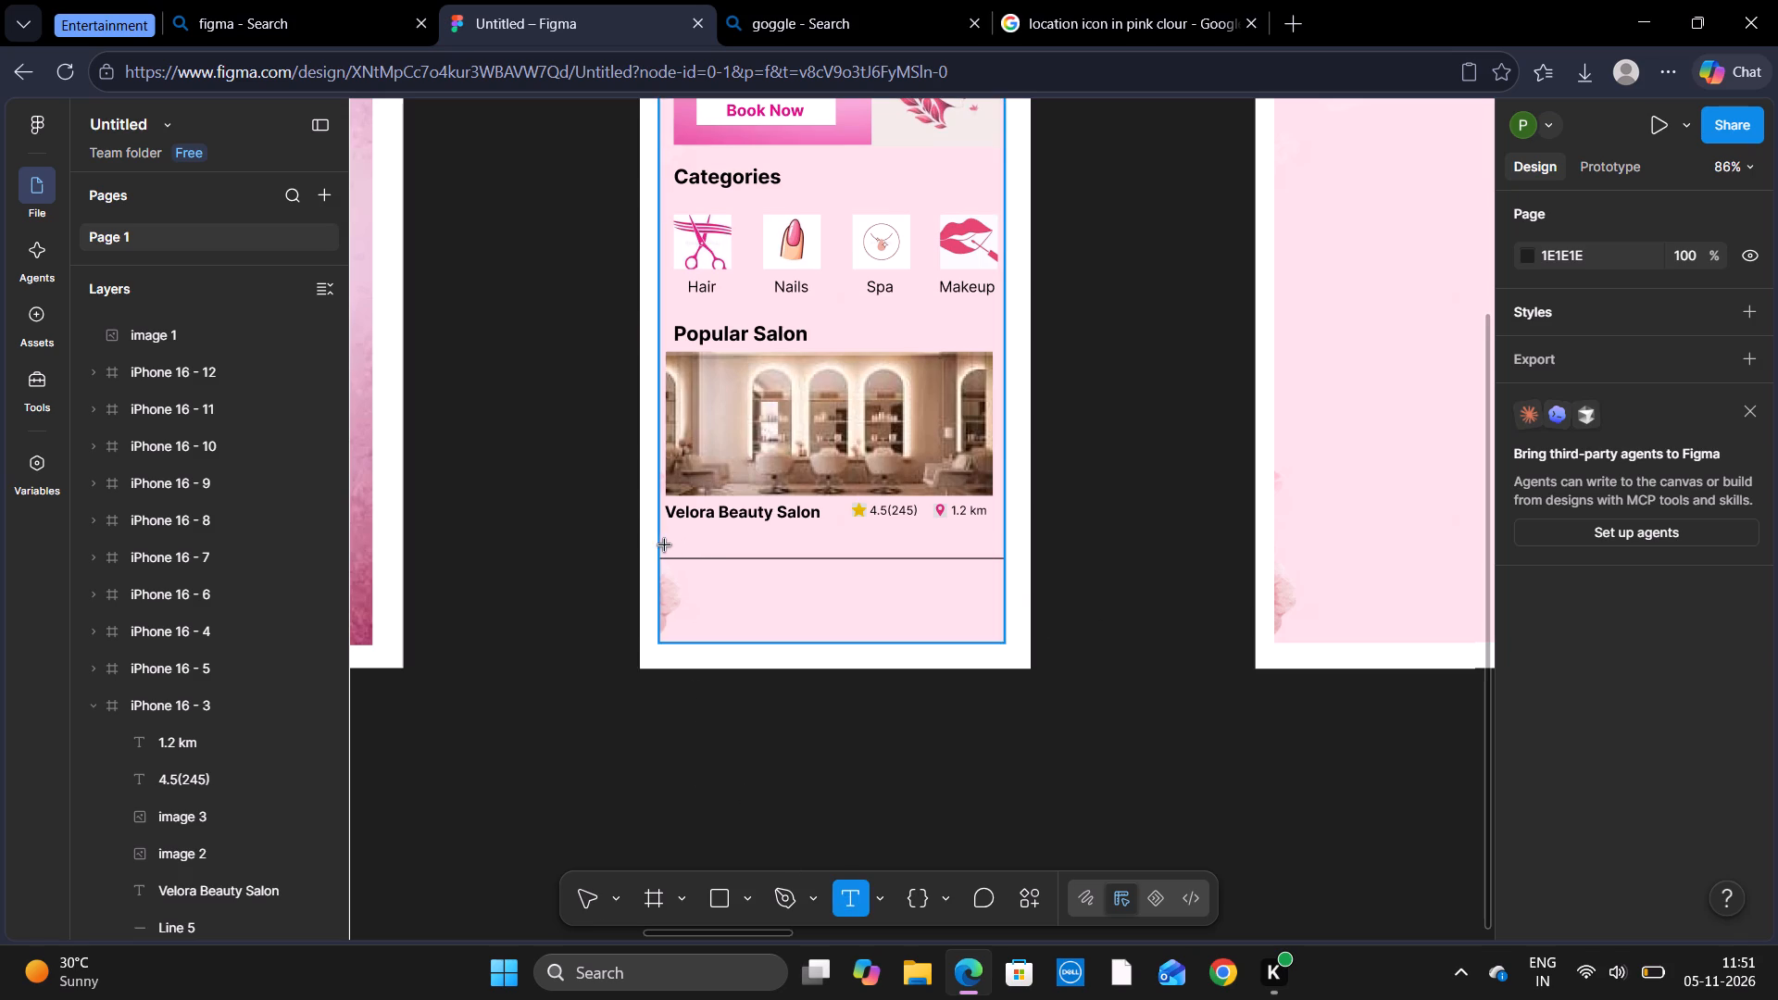
text(Hair.)
key(space)
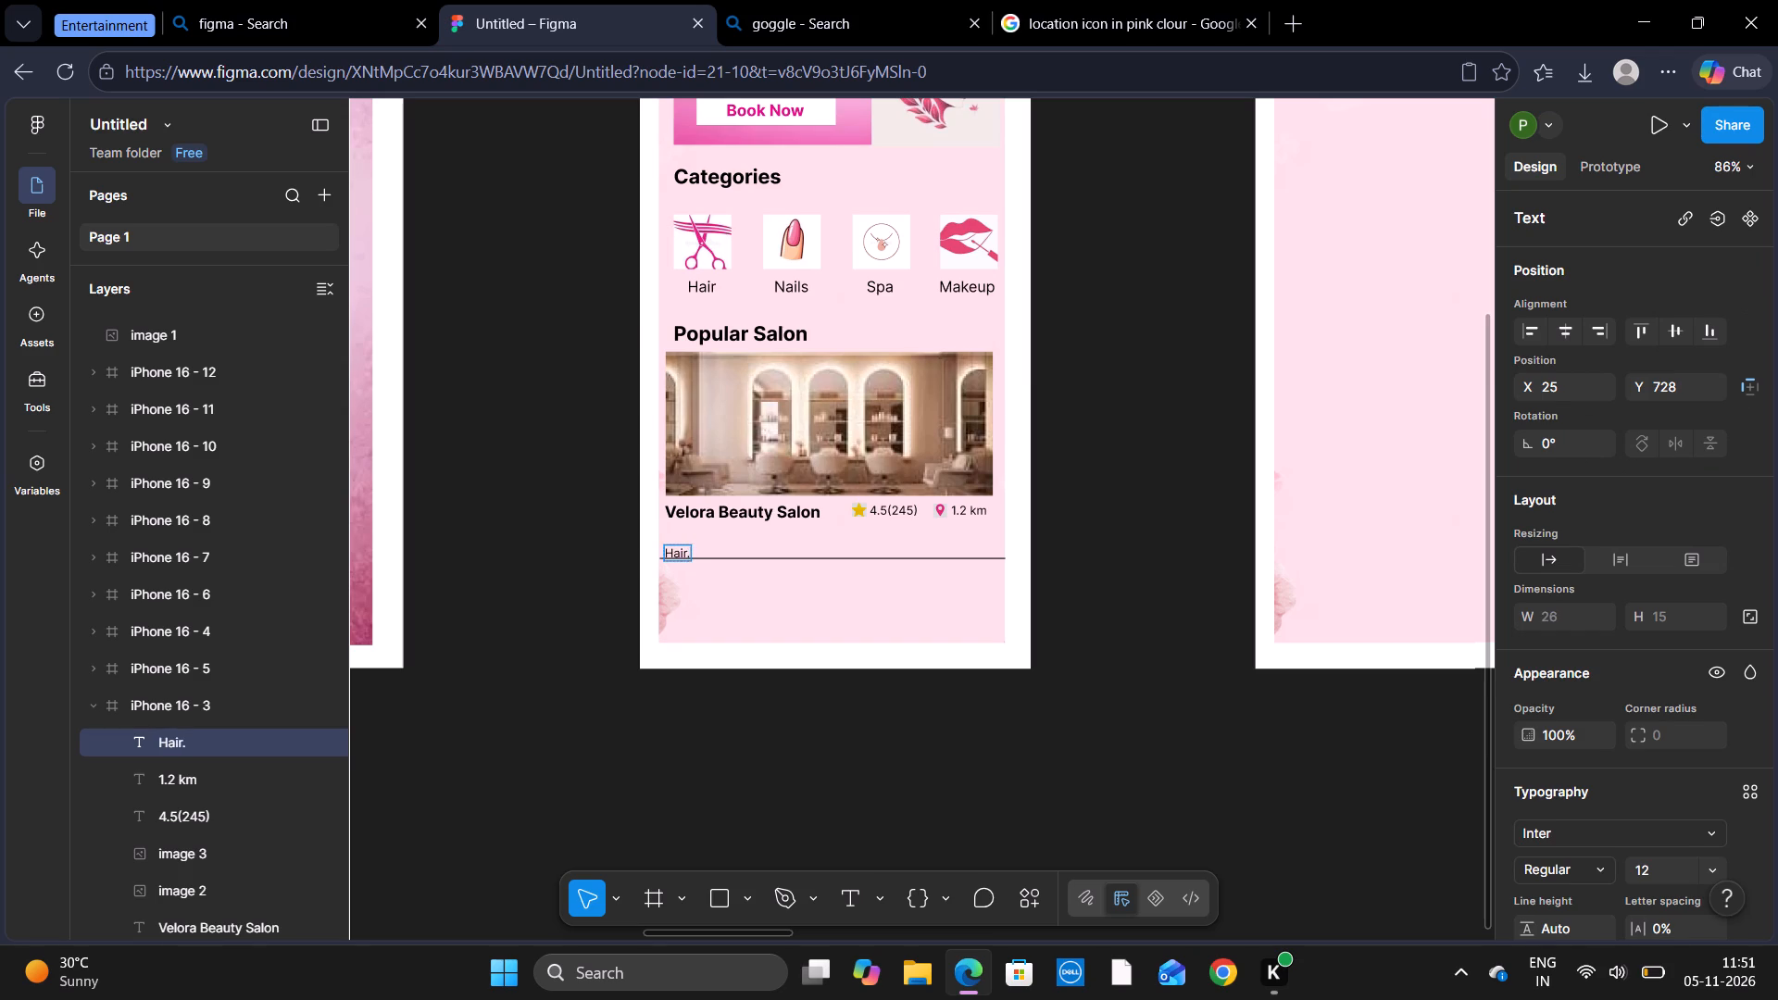
key(BackSpace)
key(BackSpace)
key(space)
text(.)
key(space)
text(Spa .)
key(space)
key(shift+m)
text(akeup)
click(795, 574)
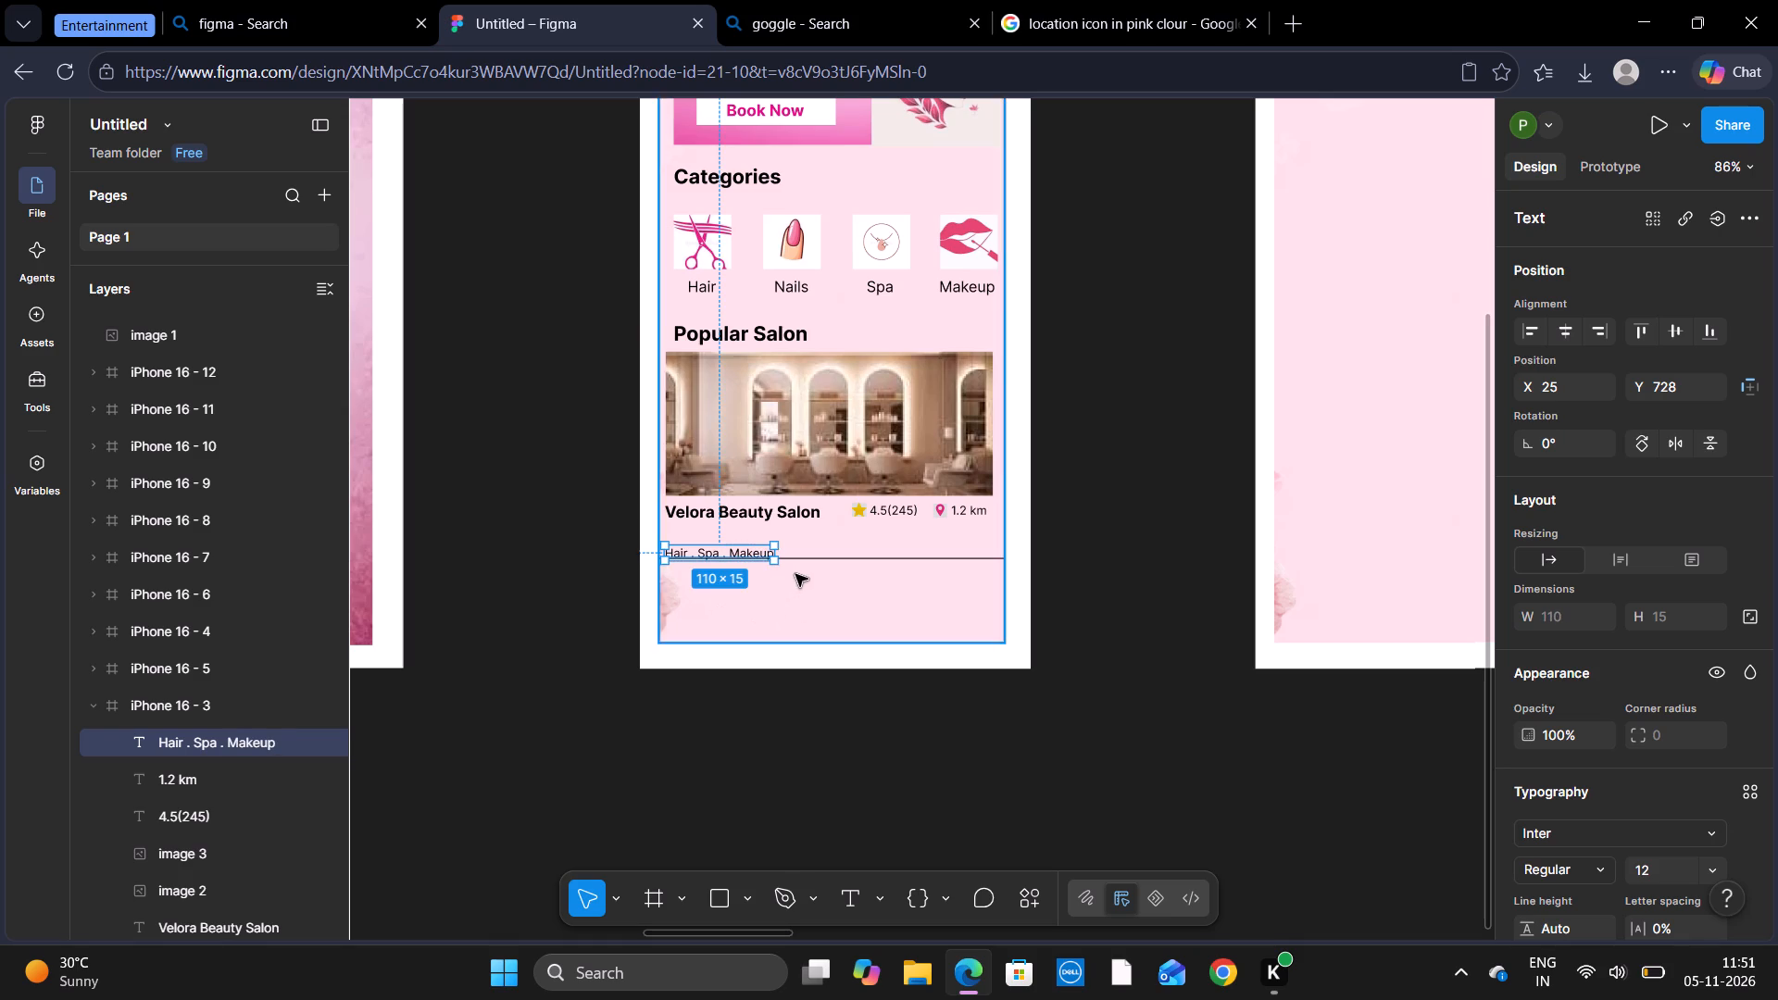
Move the "Hair . Spa . Makeup" text up between the salon name and the divider line, aligned with the name's start.
drag(756, 552, 752, 538)
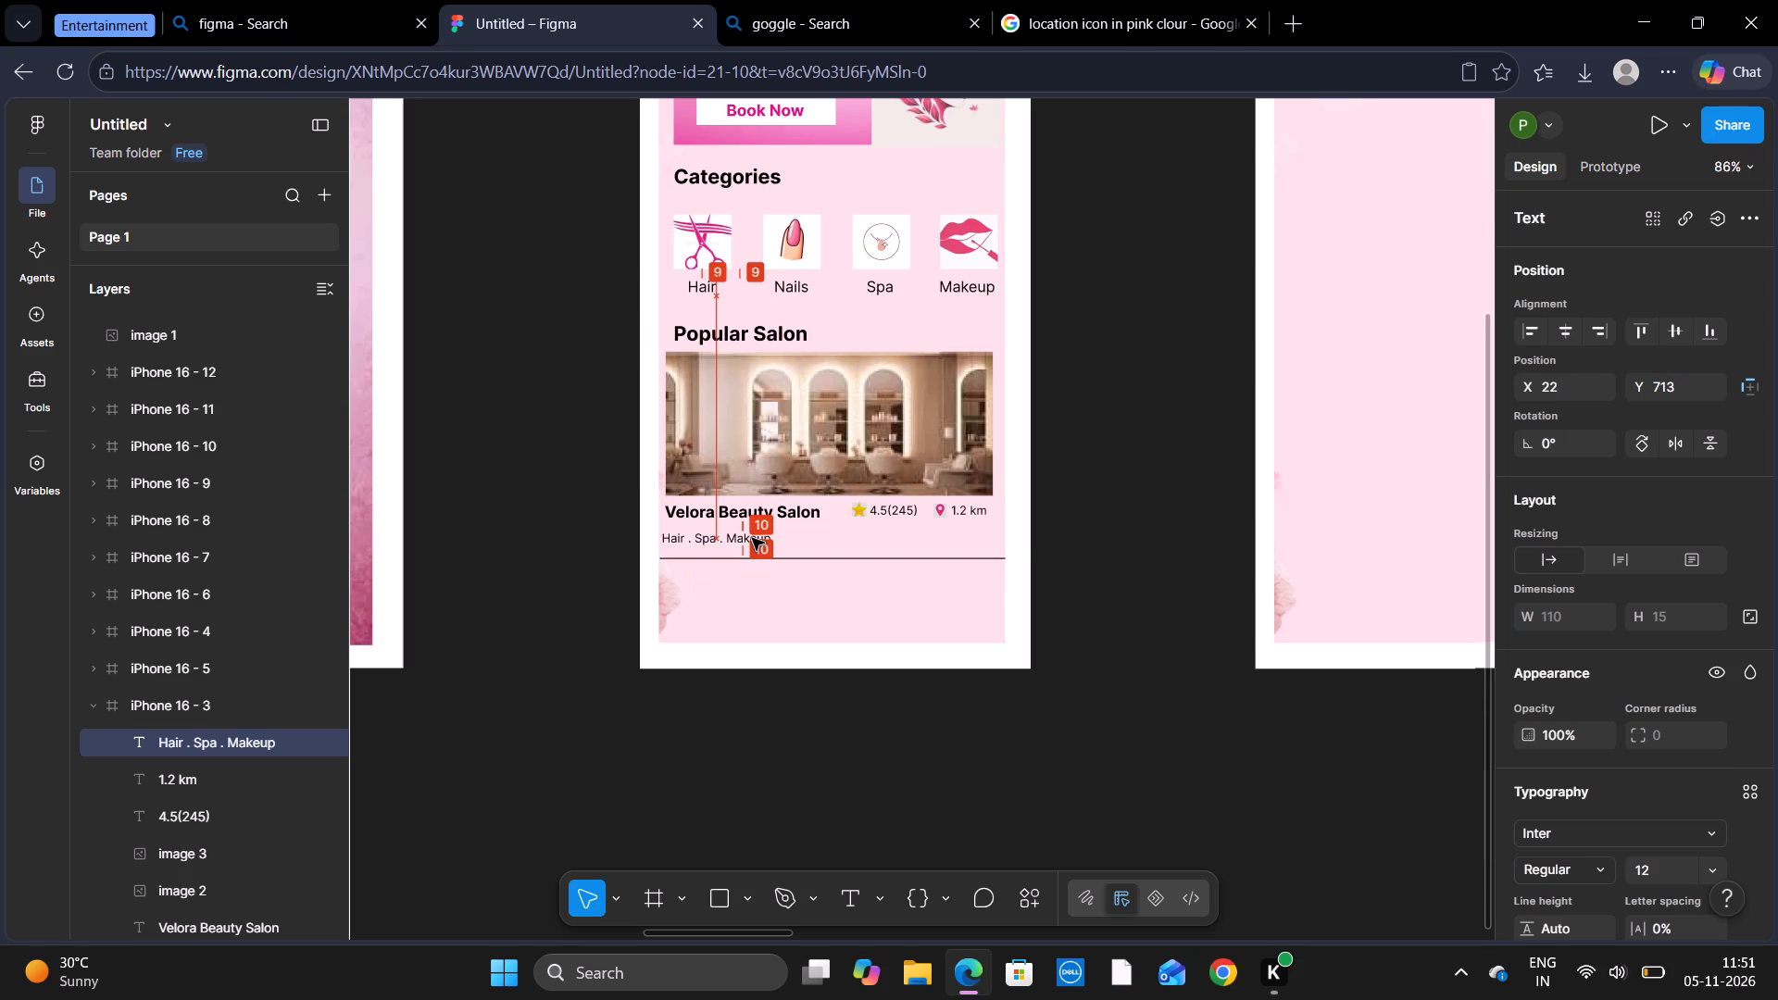
drag(752, 538, 759, 536)
click(1141, 502)
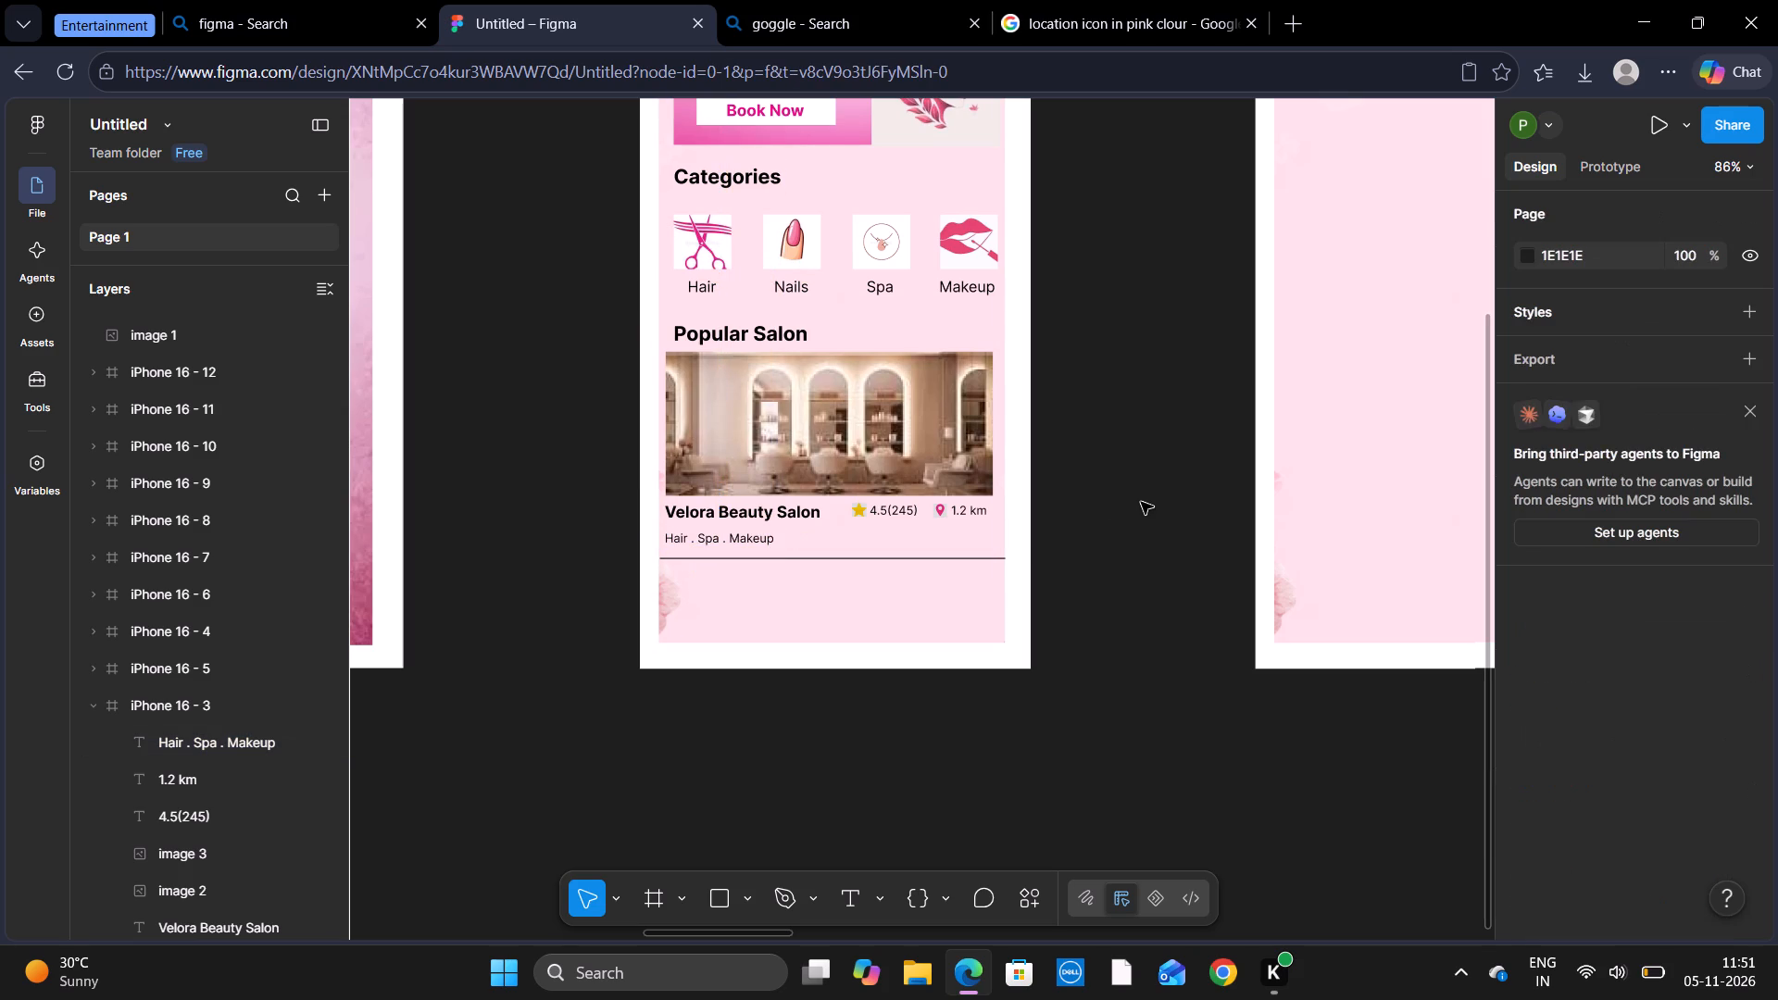
Review the salon home screen alongside the neighbouring login, sign-up and welcome screens.
scroll(1141, 502, up, 1)
scroll(1141, 502, down, 1)
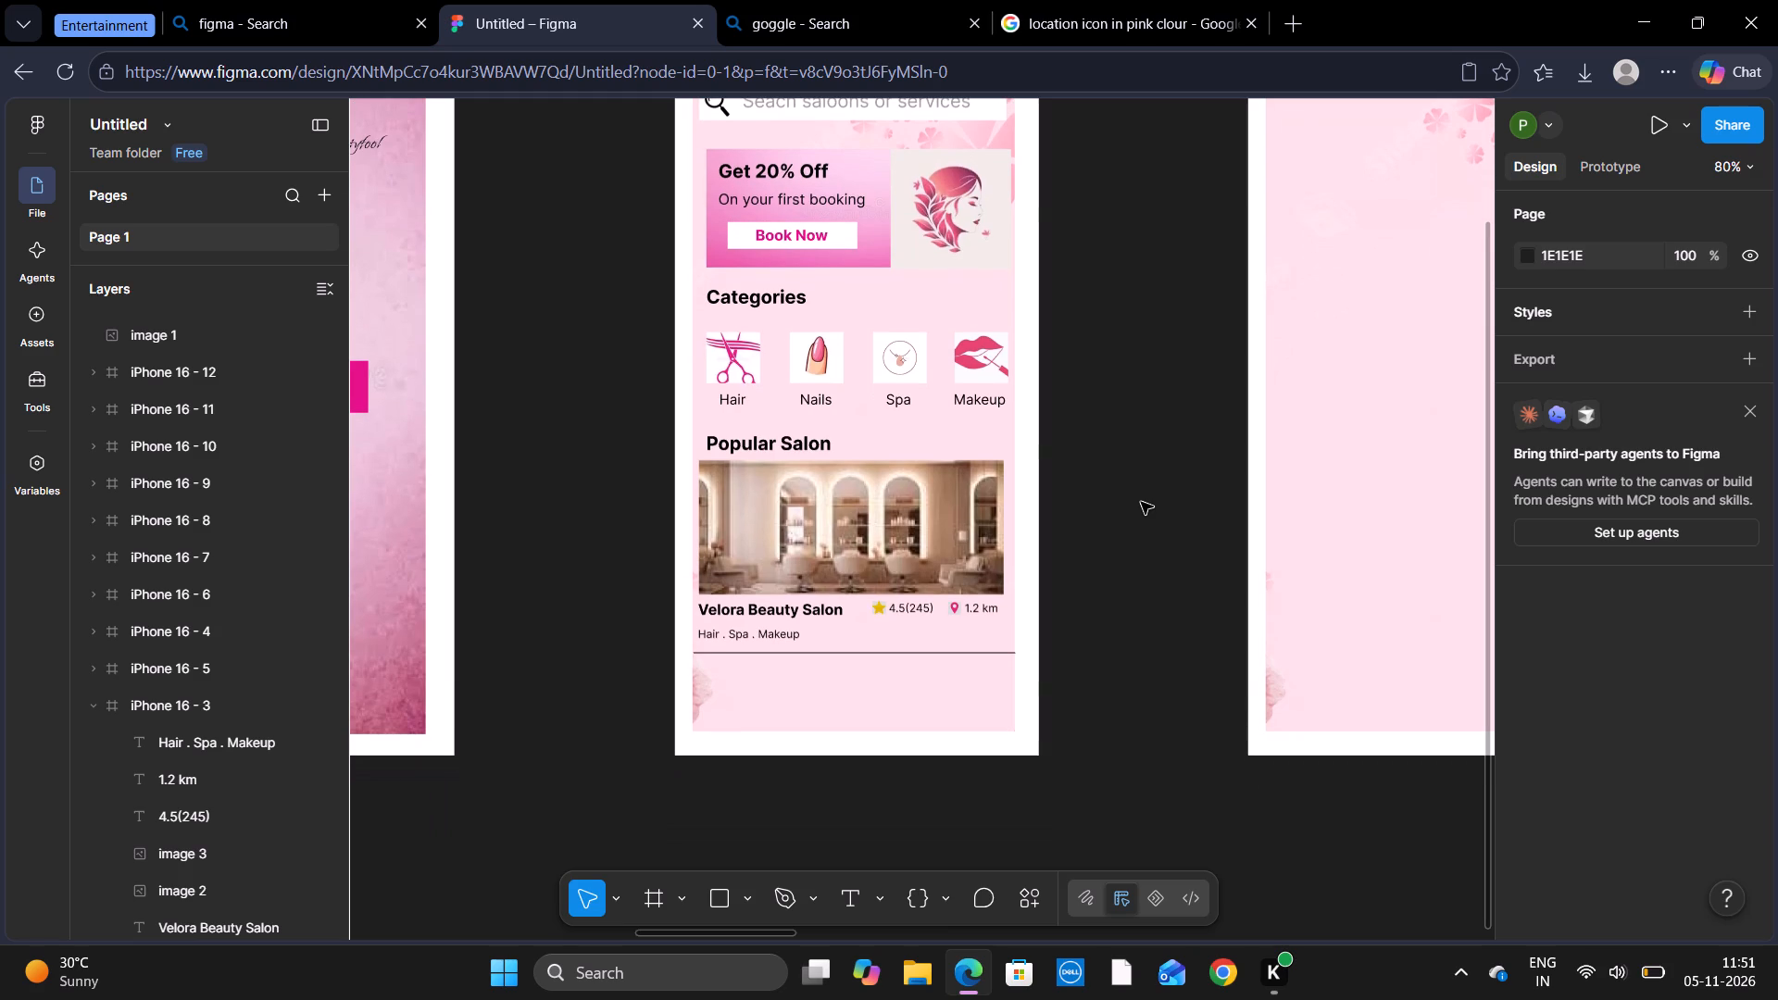
scroll(1141, 502, right, 11)
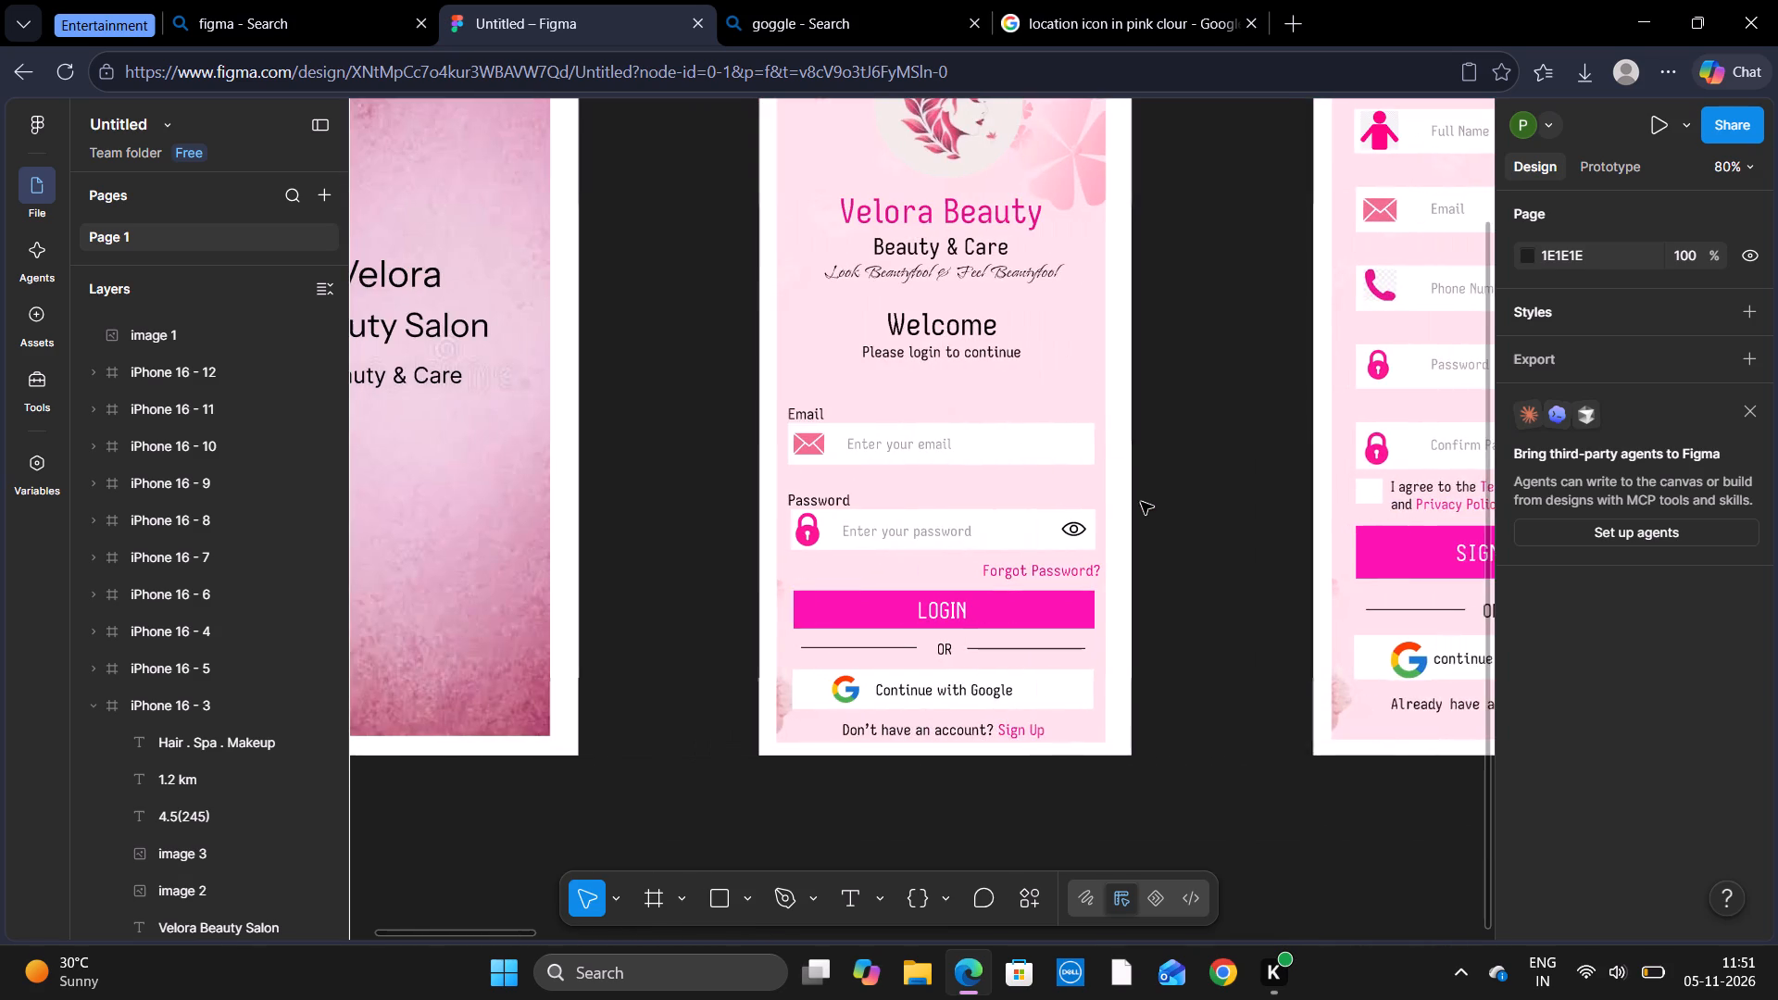
scroll(1141, 502, left, 4)
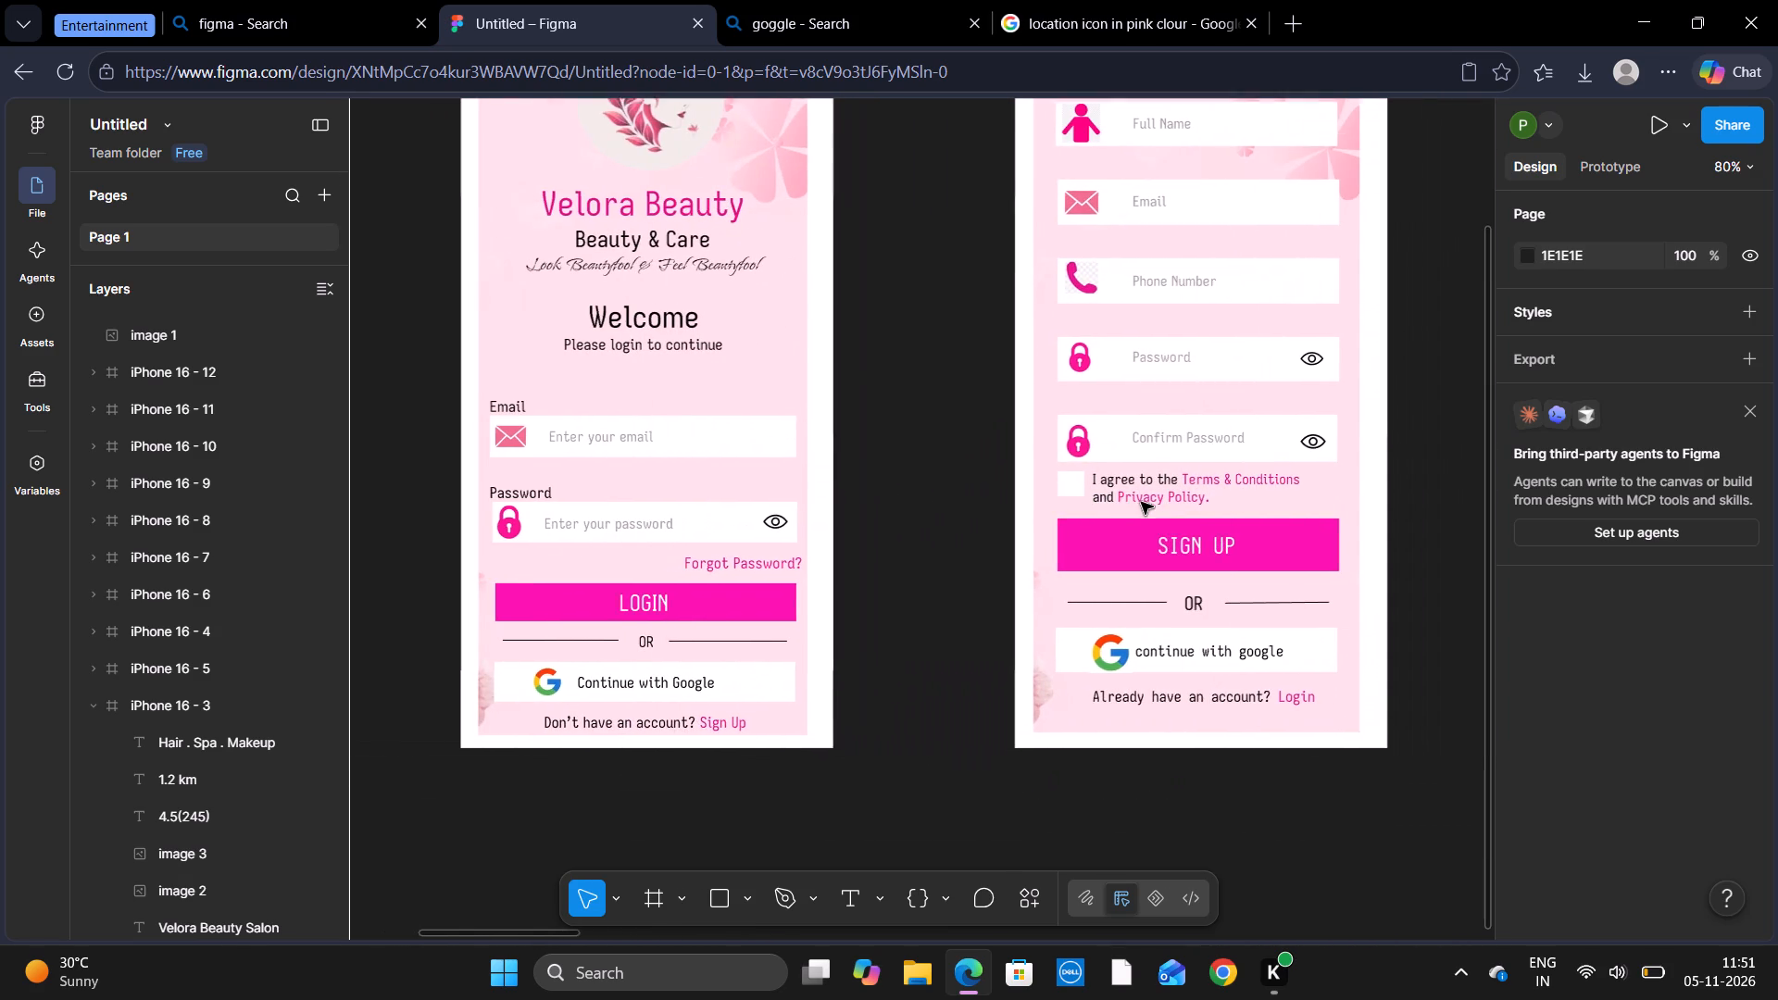
scroll(1141, 502, left, 8)
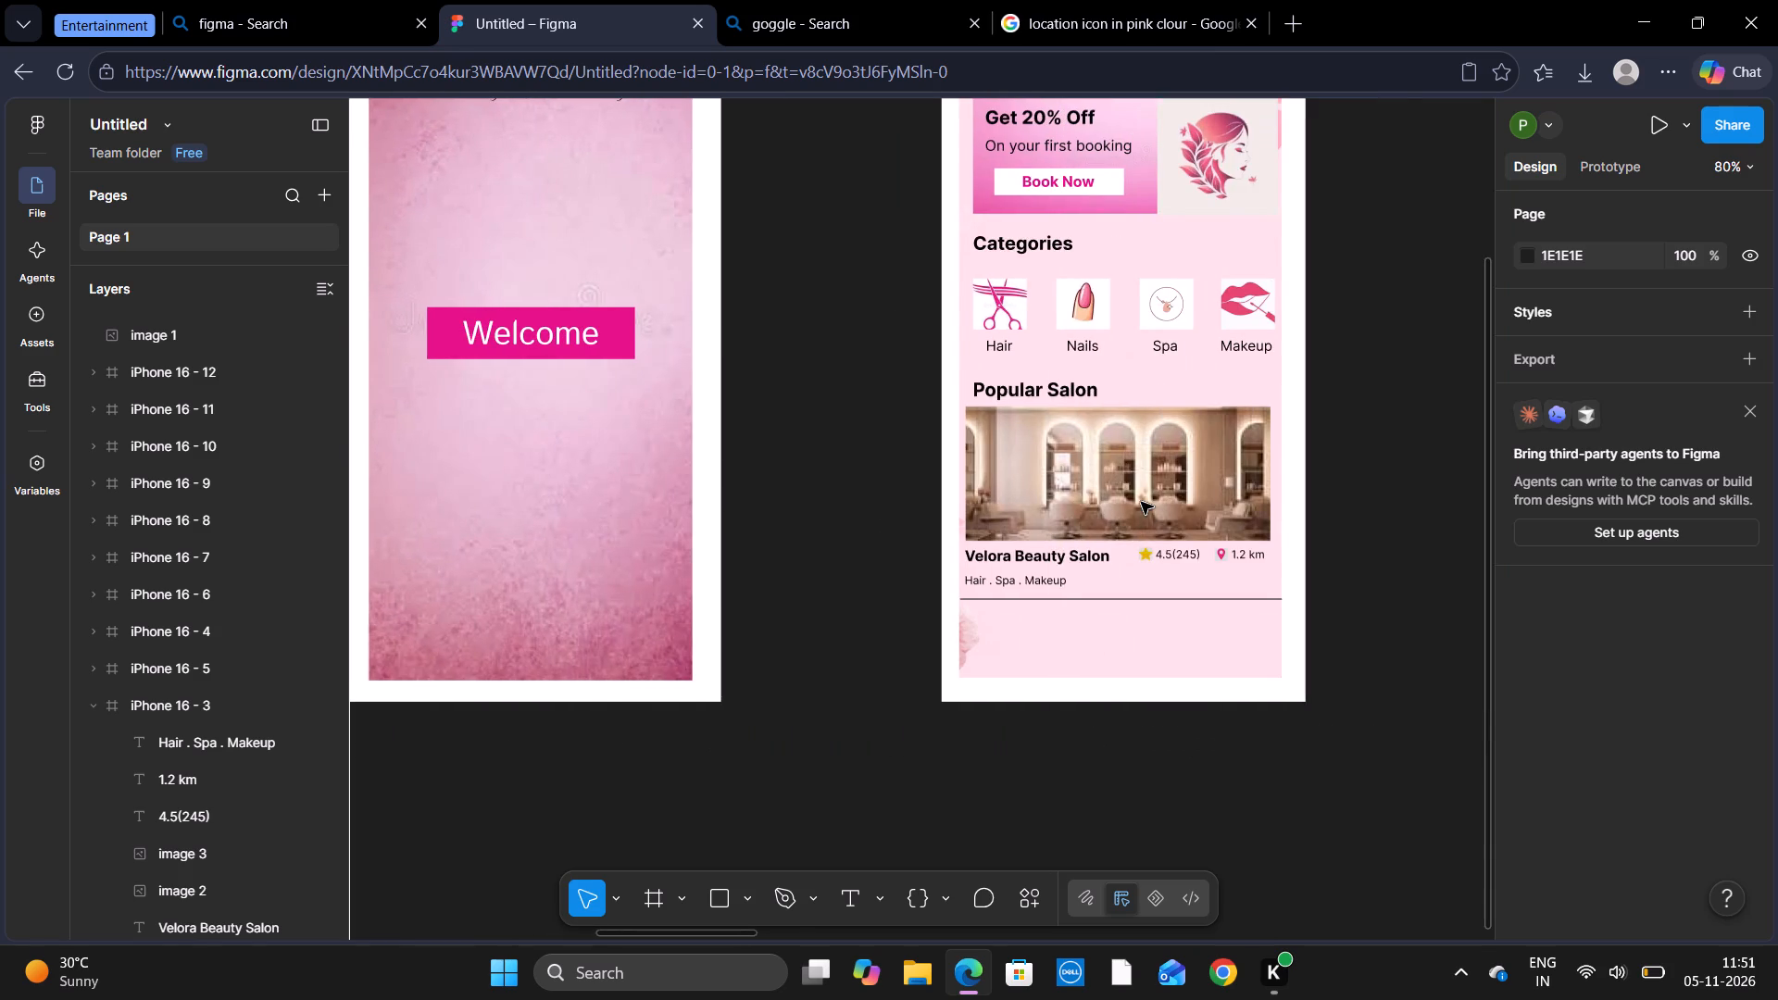
scroll(1141, 502, left, 2)
scroll(1141, 502, right, 2)
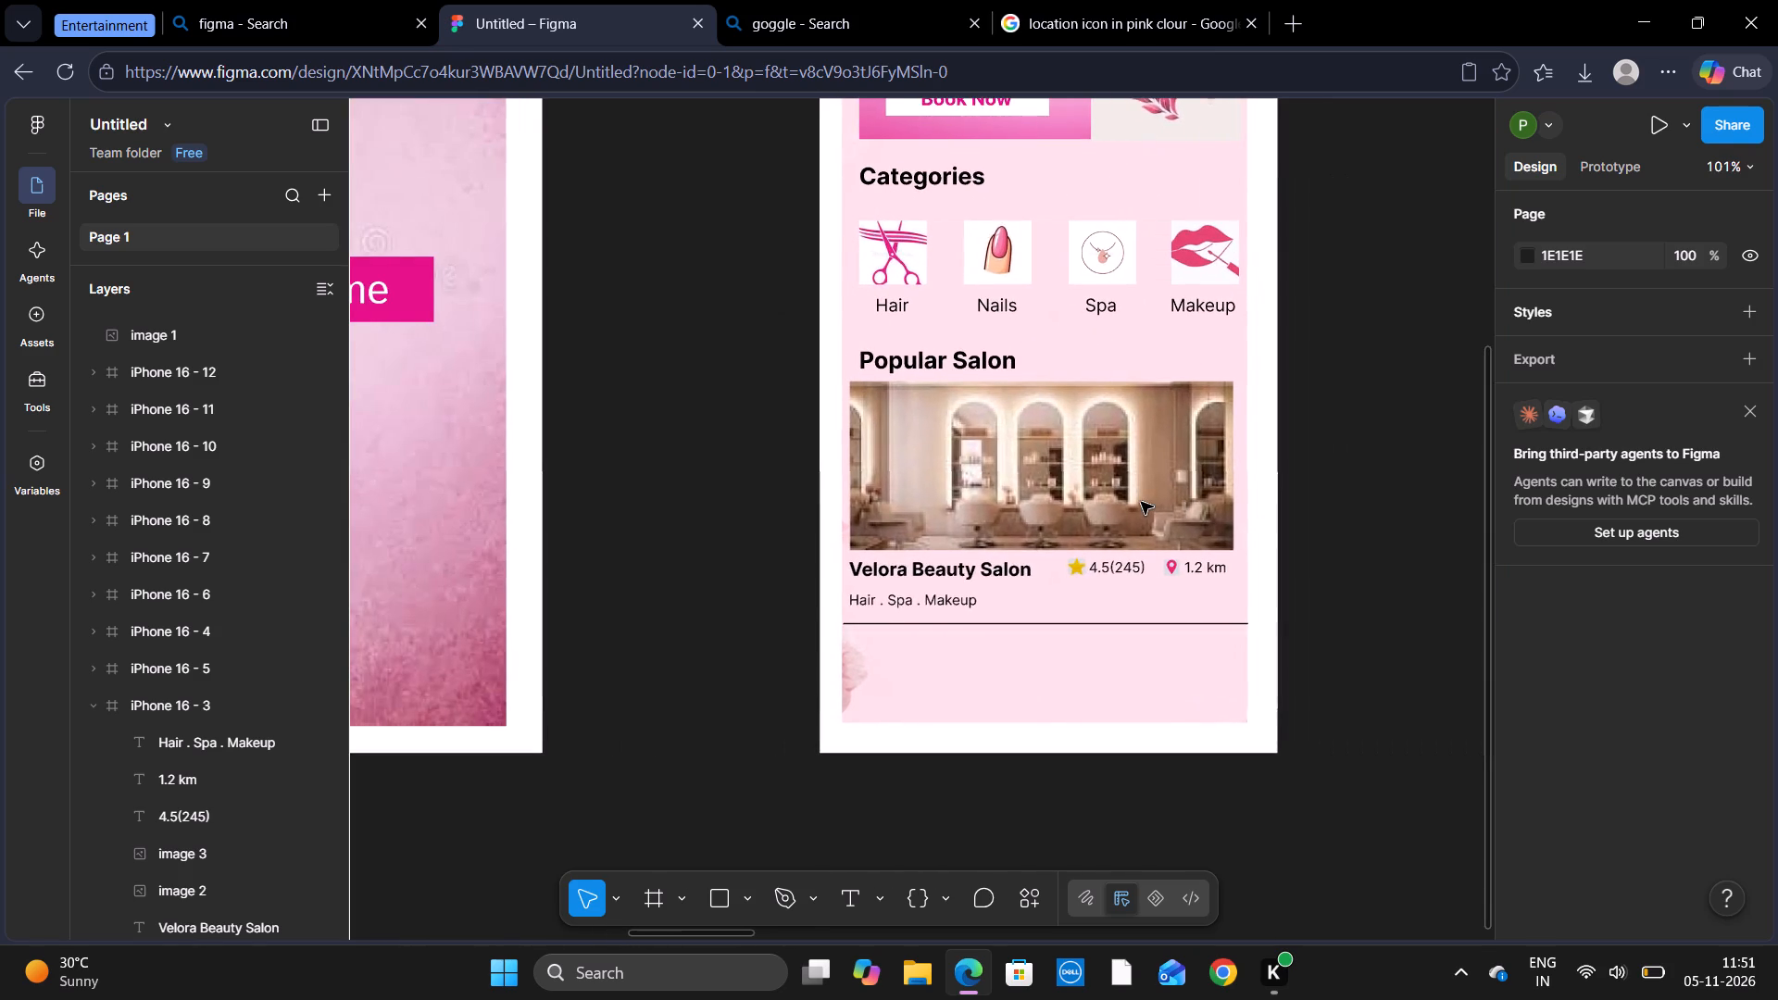
scroll(1141, 502, down, 1)
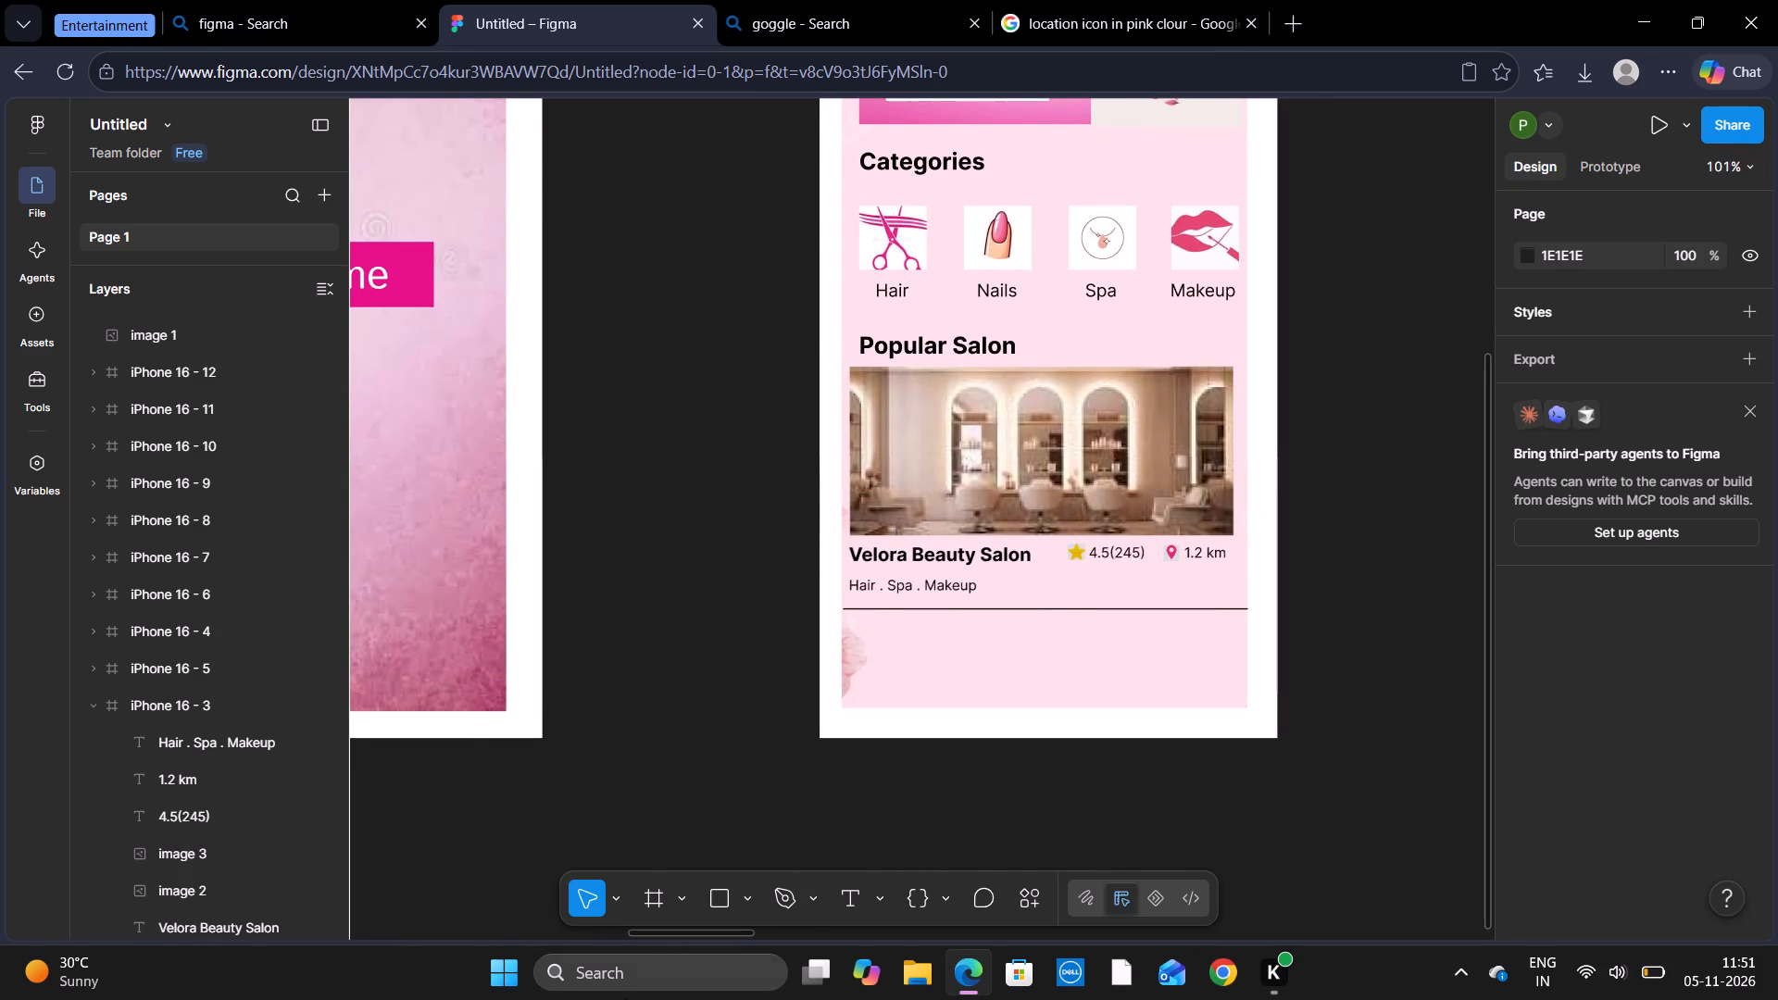
Search Google for "home icon in pink colour" and copy the solid pink house image from Shutterstock.
click(1193, 22)
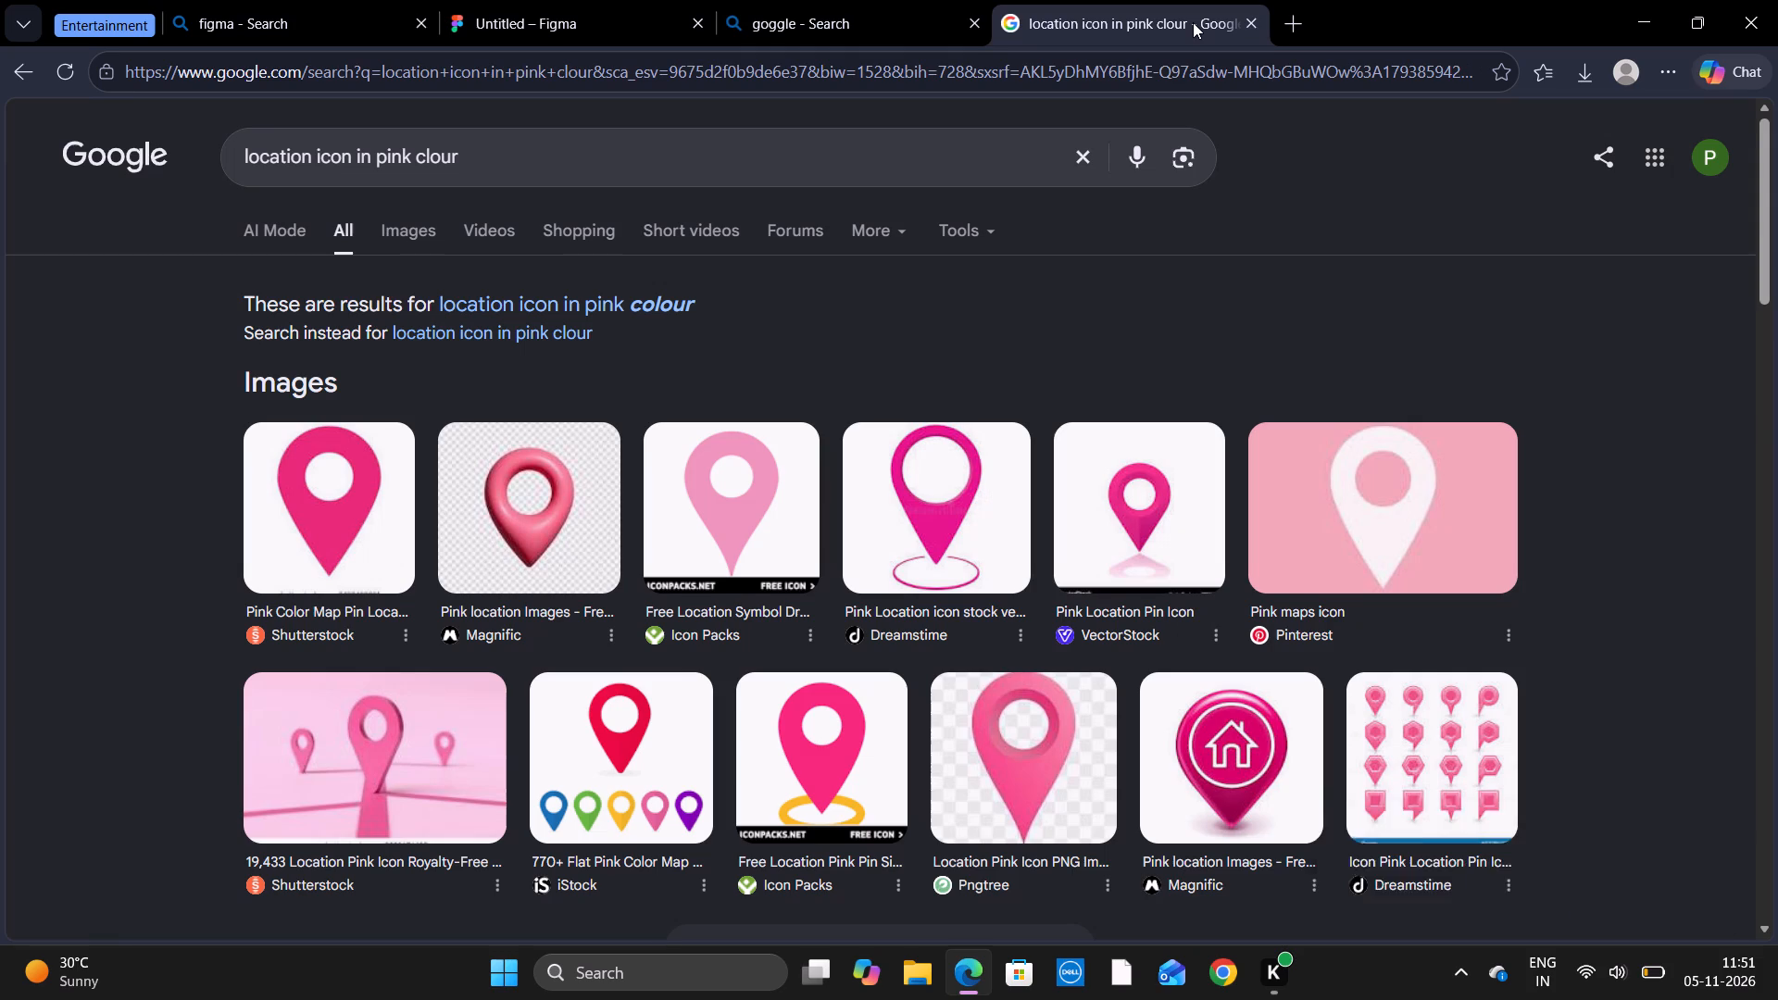
click(1076, 155)
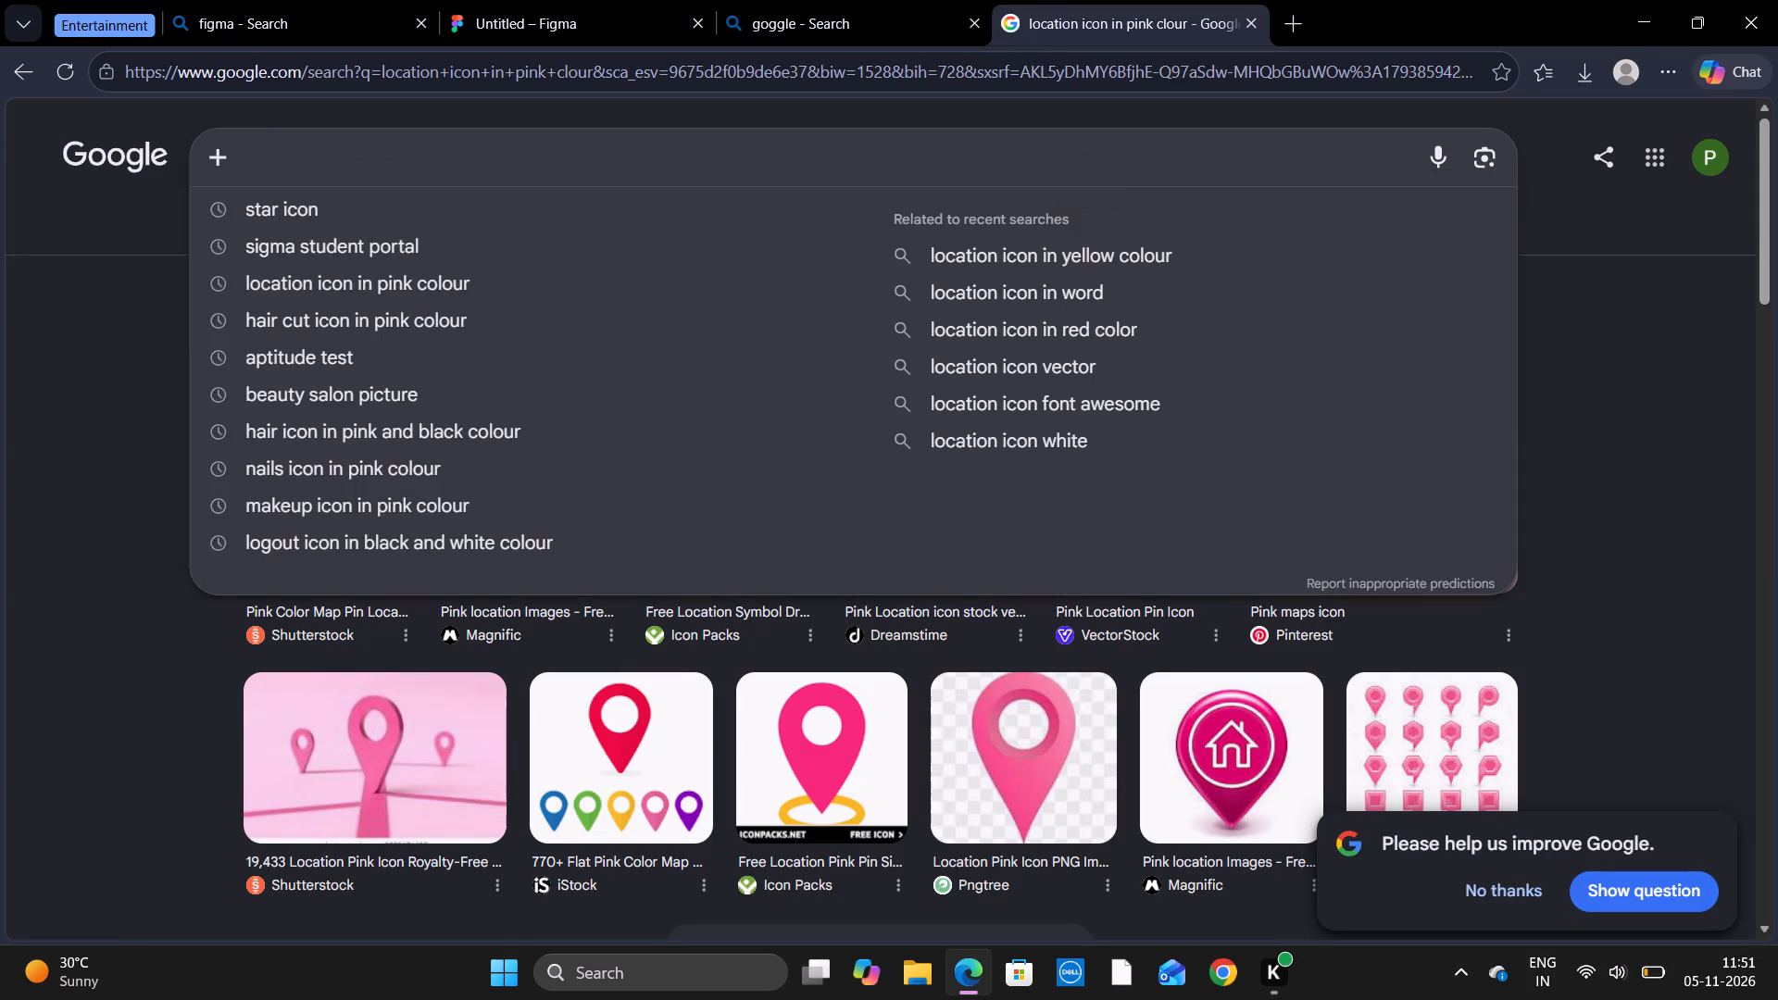
text(home icon in pink color)
key(BackSpace)
text(ur)
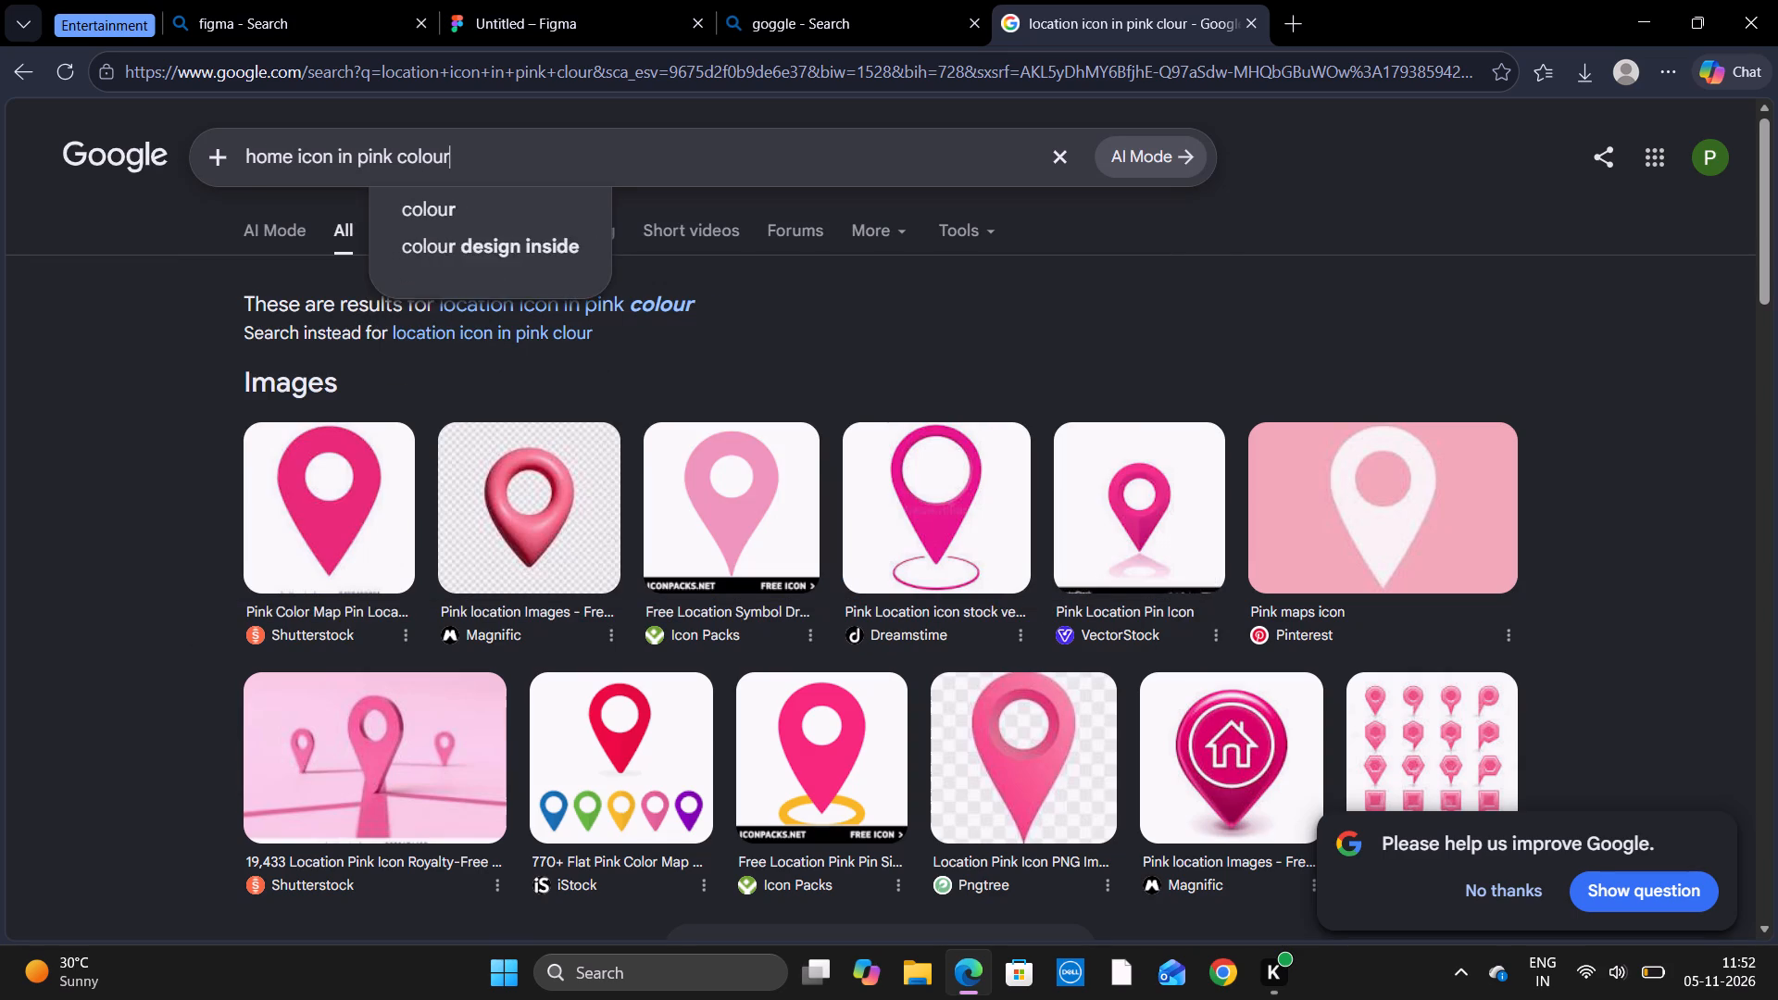
key(Return)
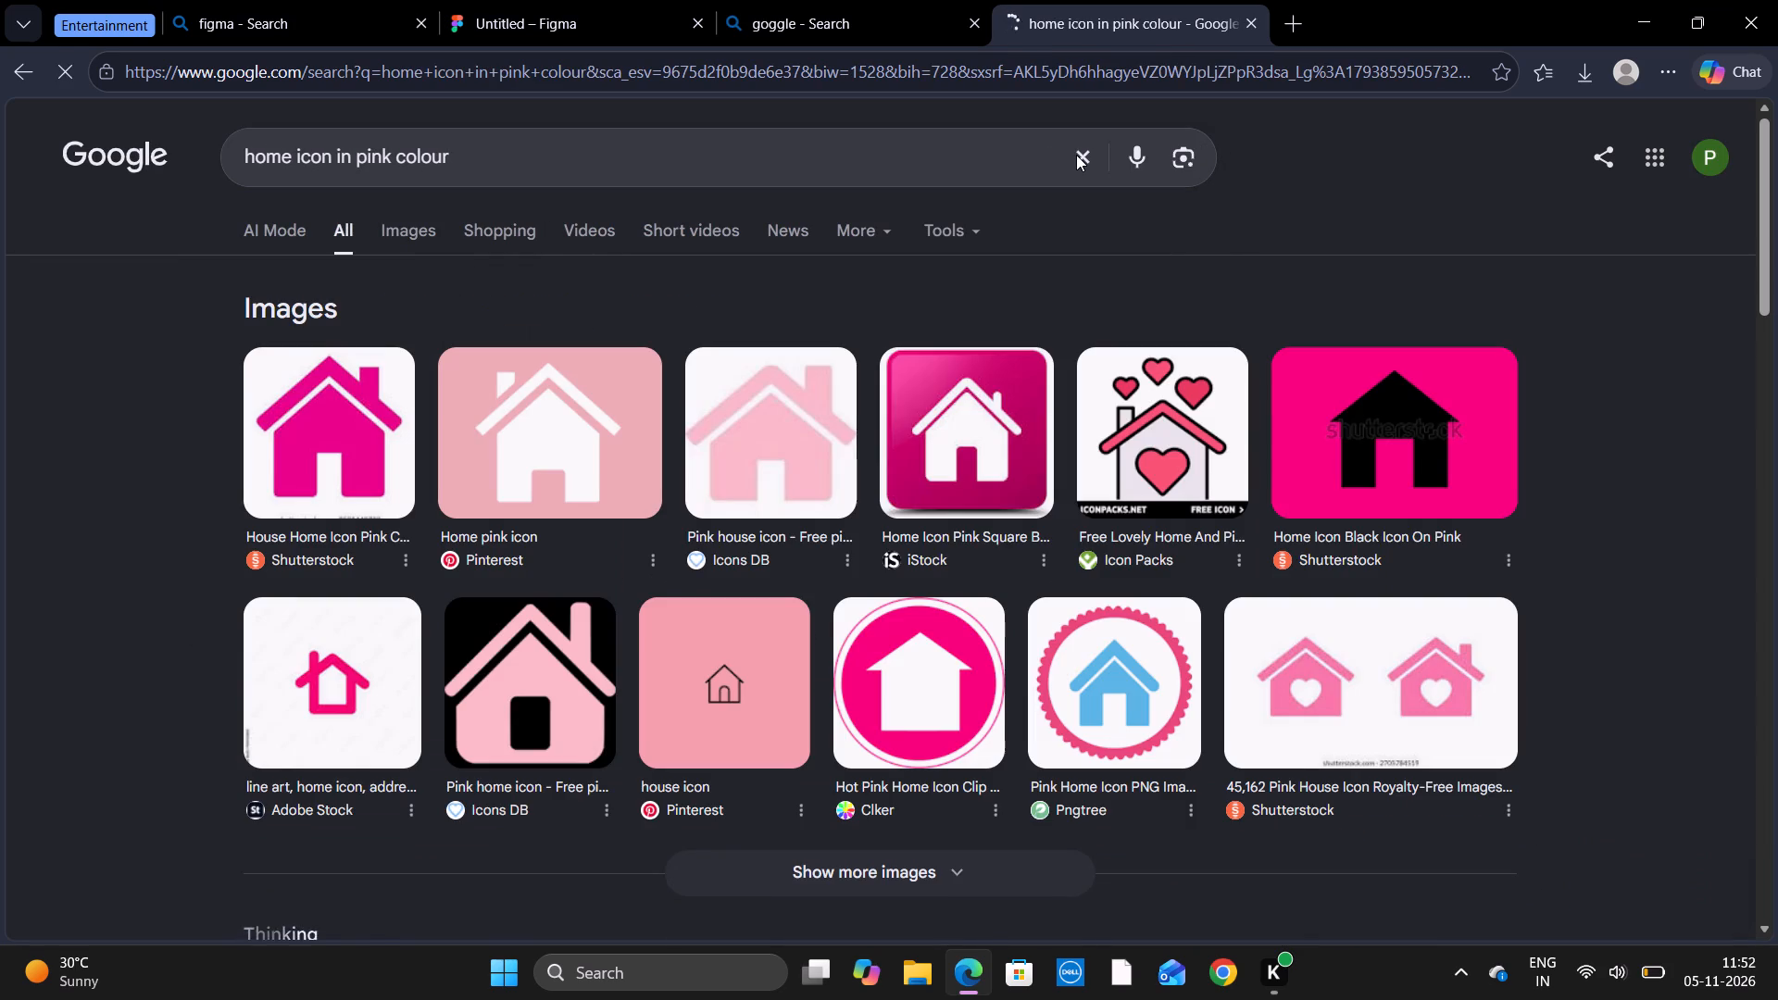
right_click(371, 418)
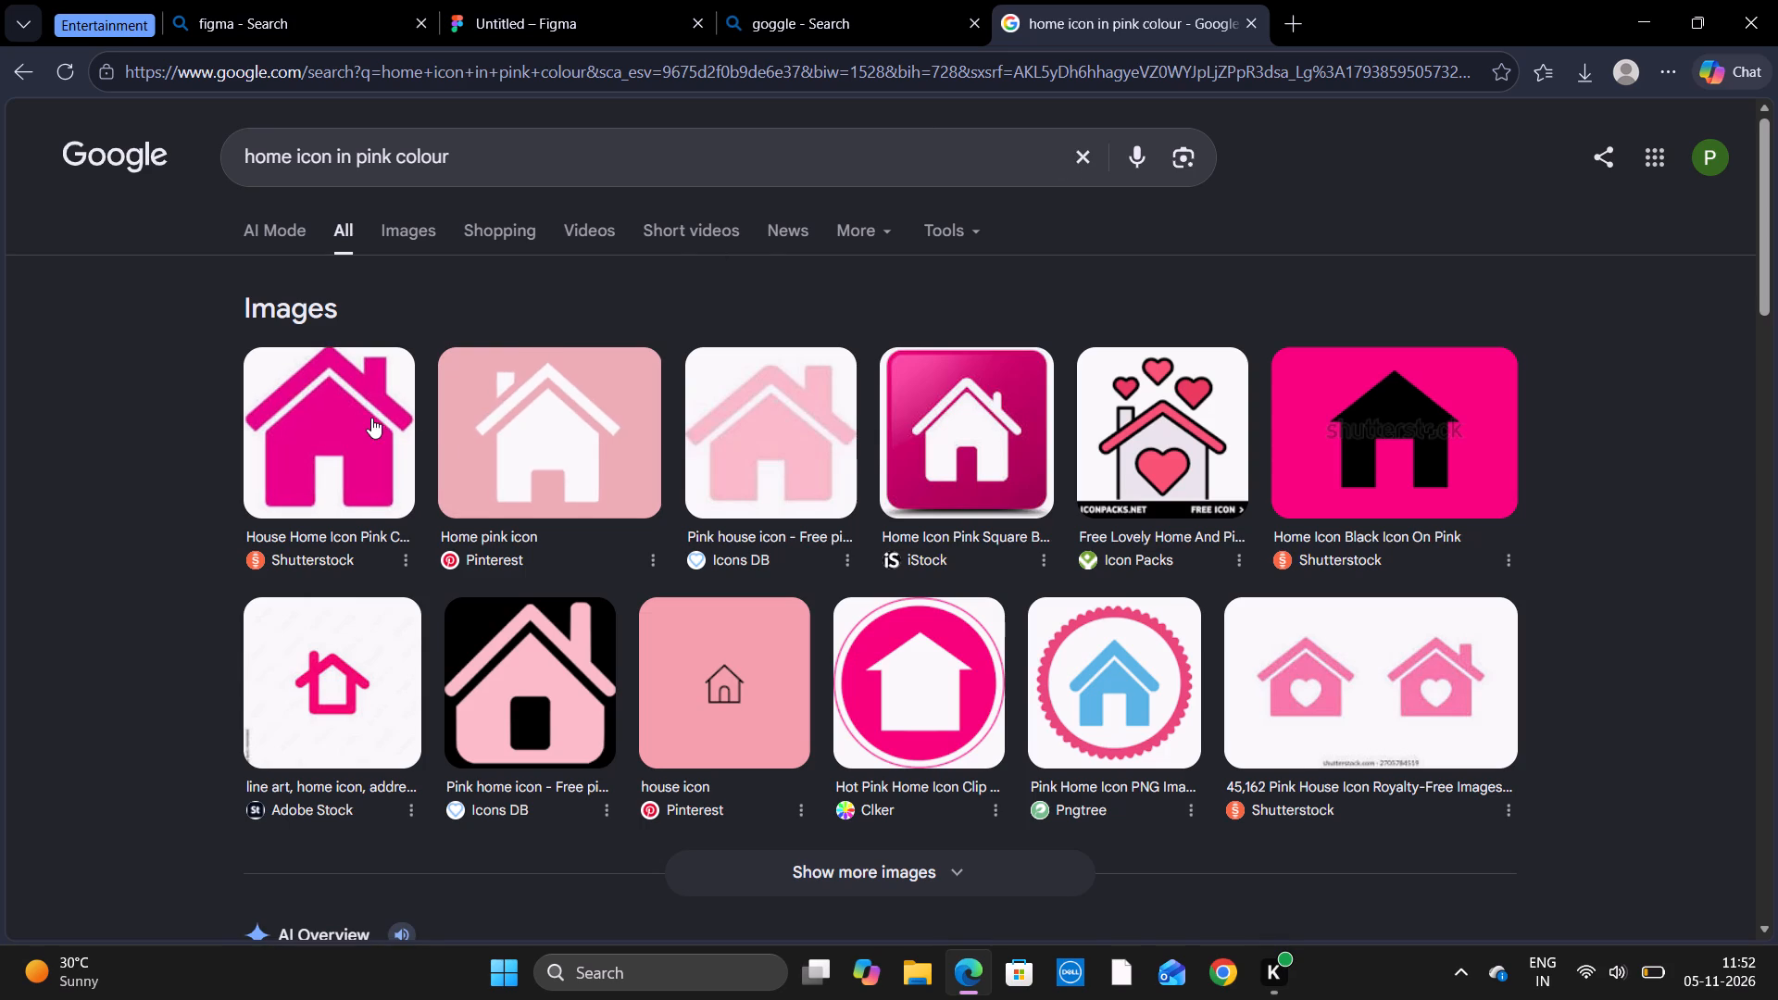
click(529, 527)
Paste the copied home icon into the Figma design and move it onto the empty canvas between the welcome and home screens.
click(615, 6)
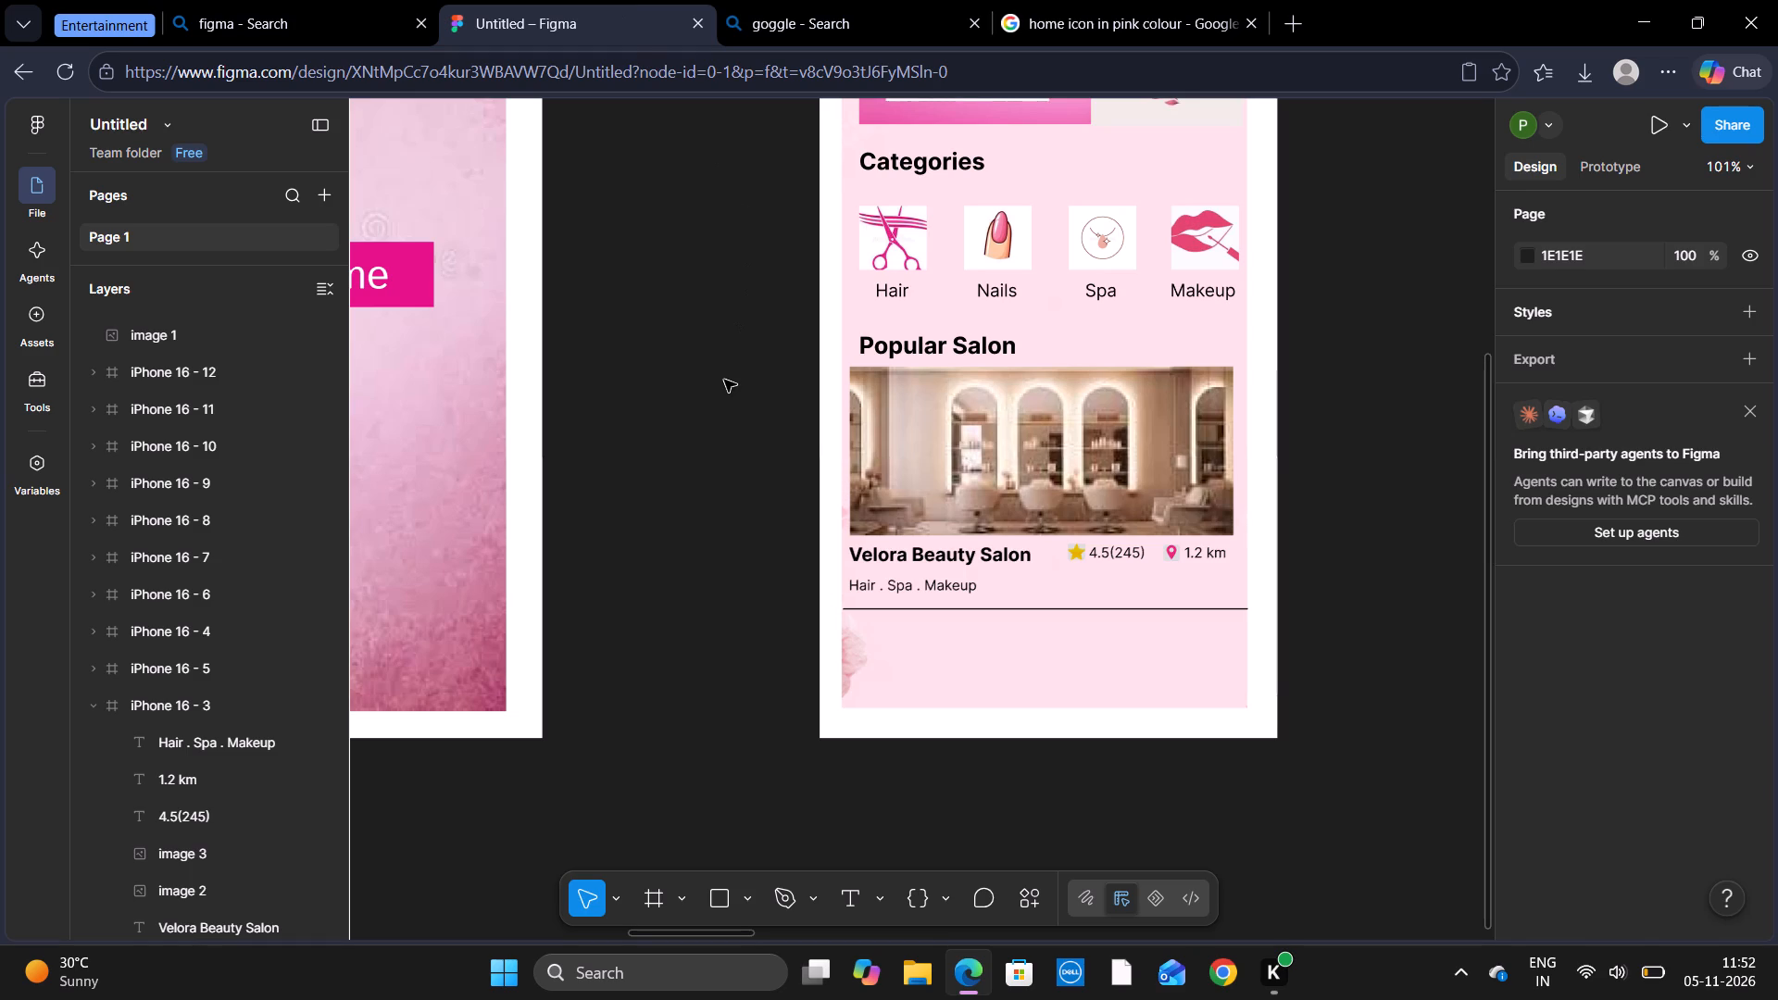
click(724, 380)
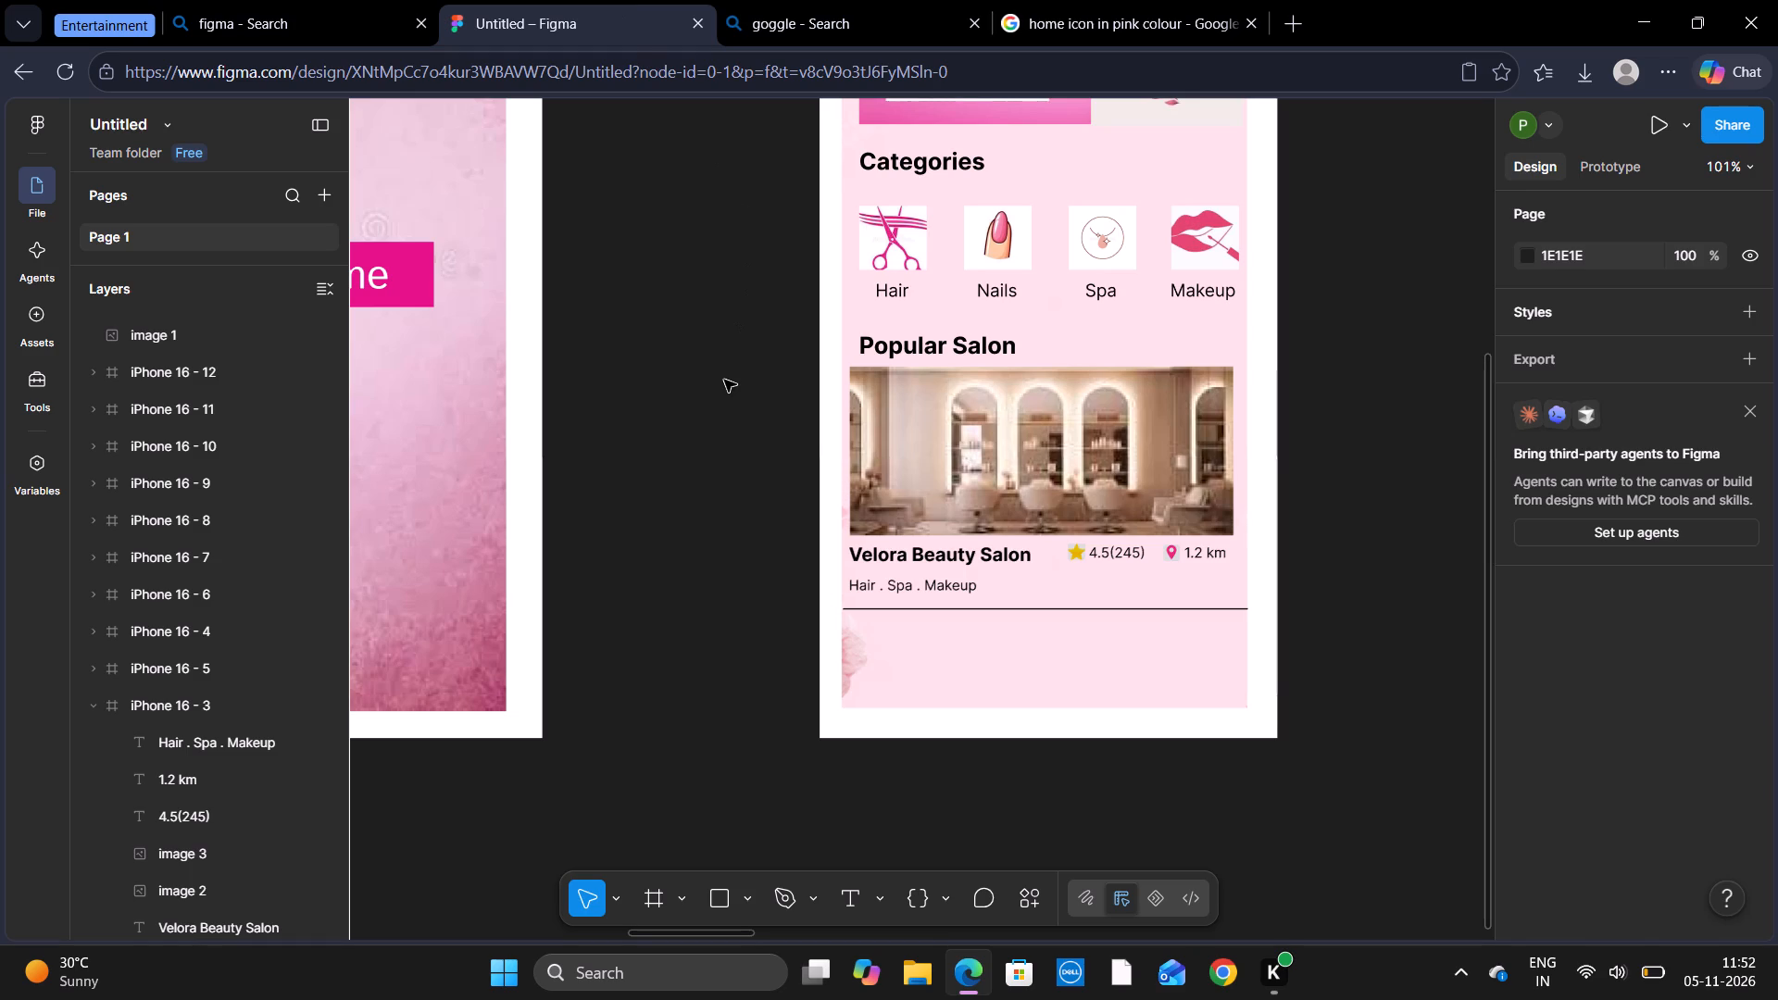
click(724, 380)
click(620, 569)
key(ctrl+v)
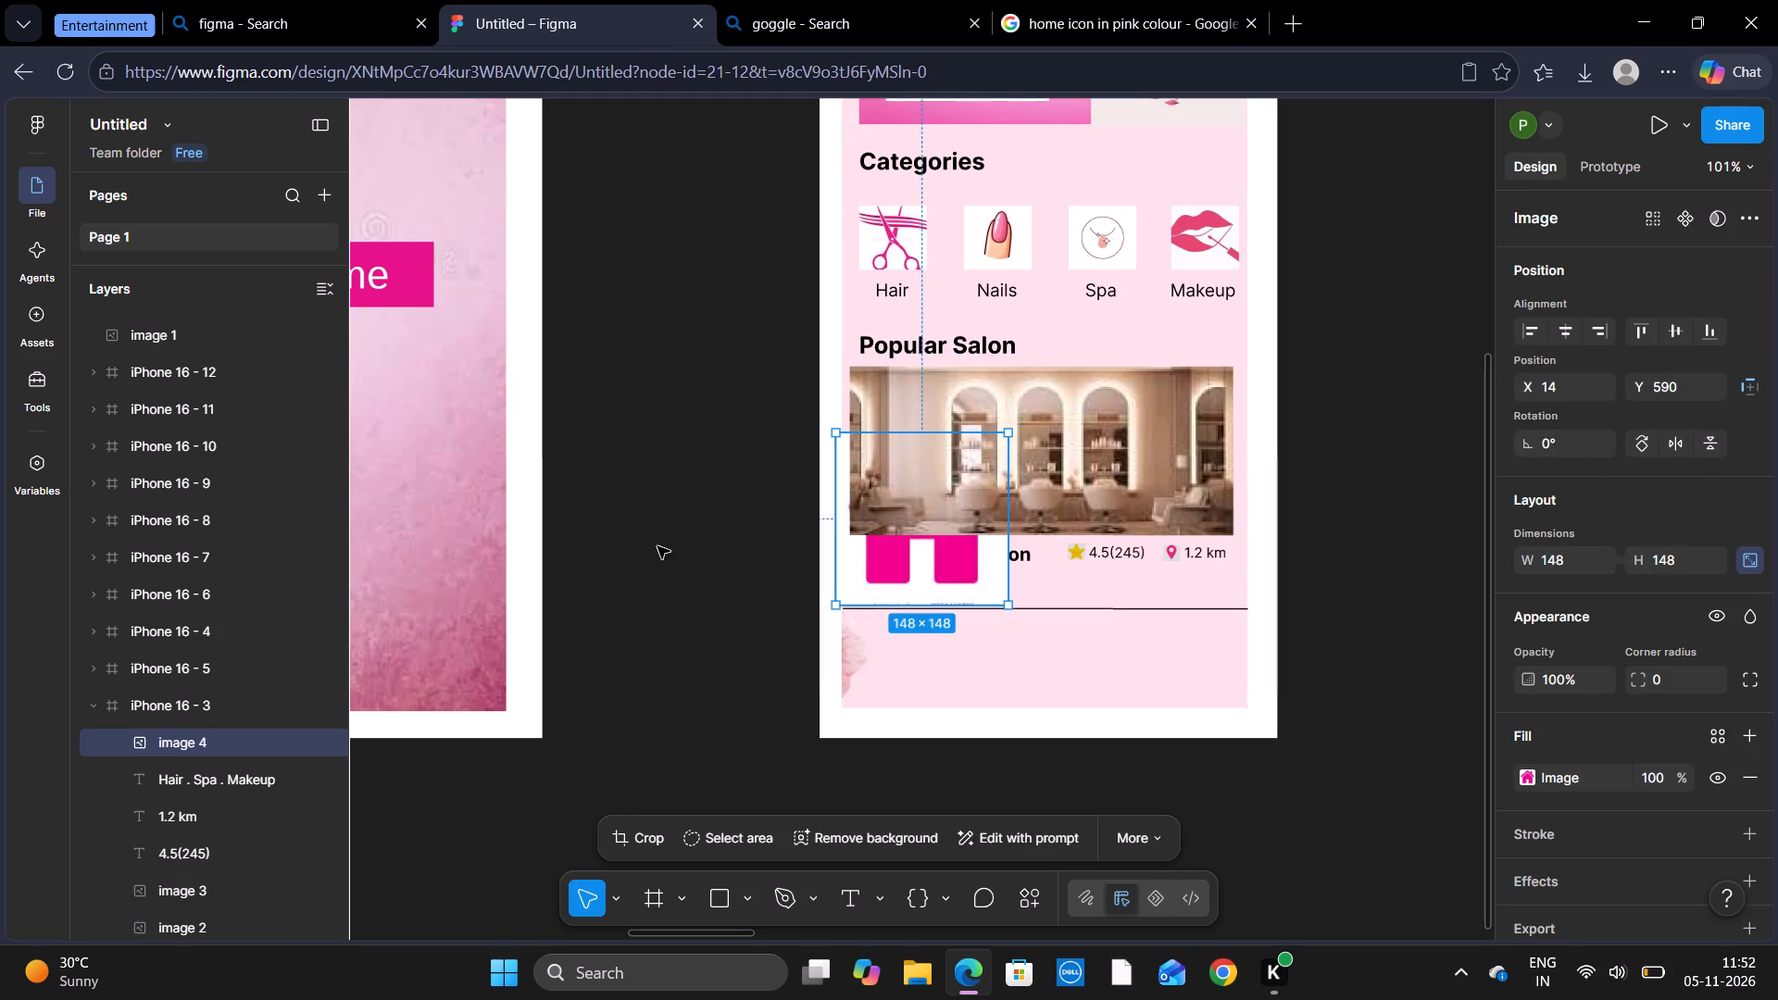
drag(928, 556, 643, 587)
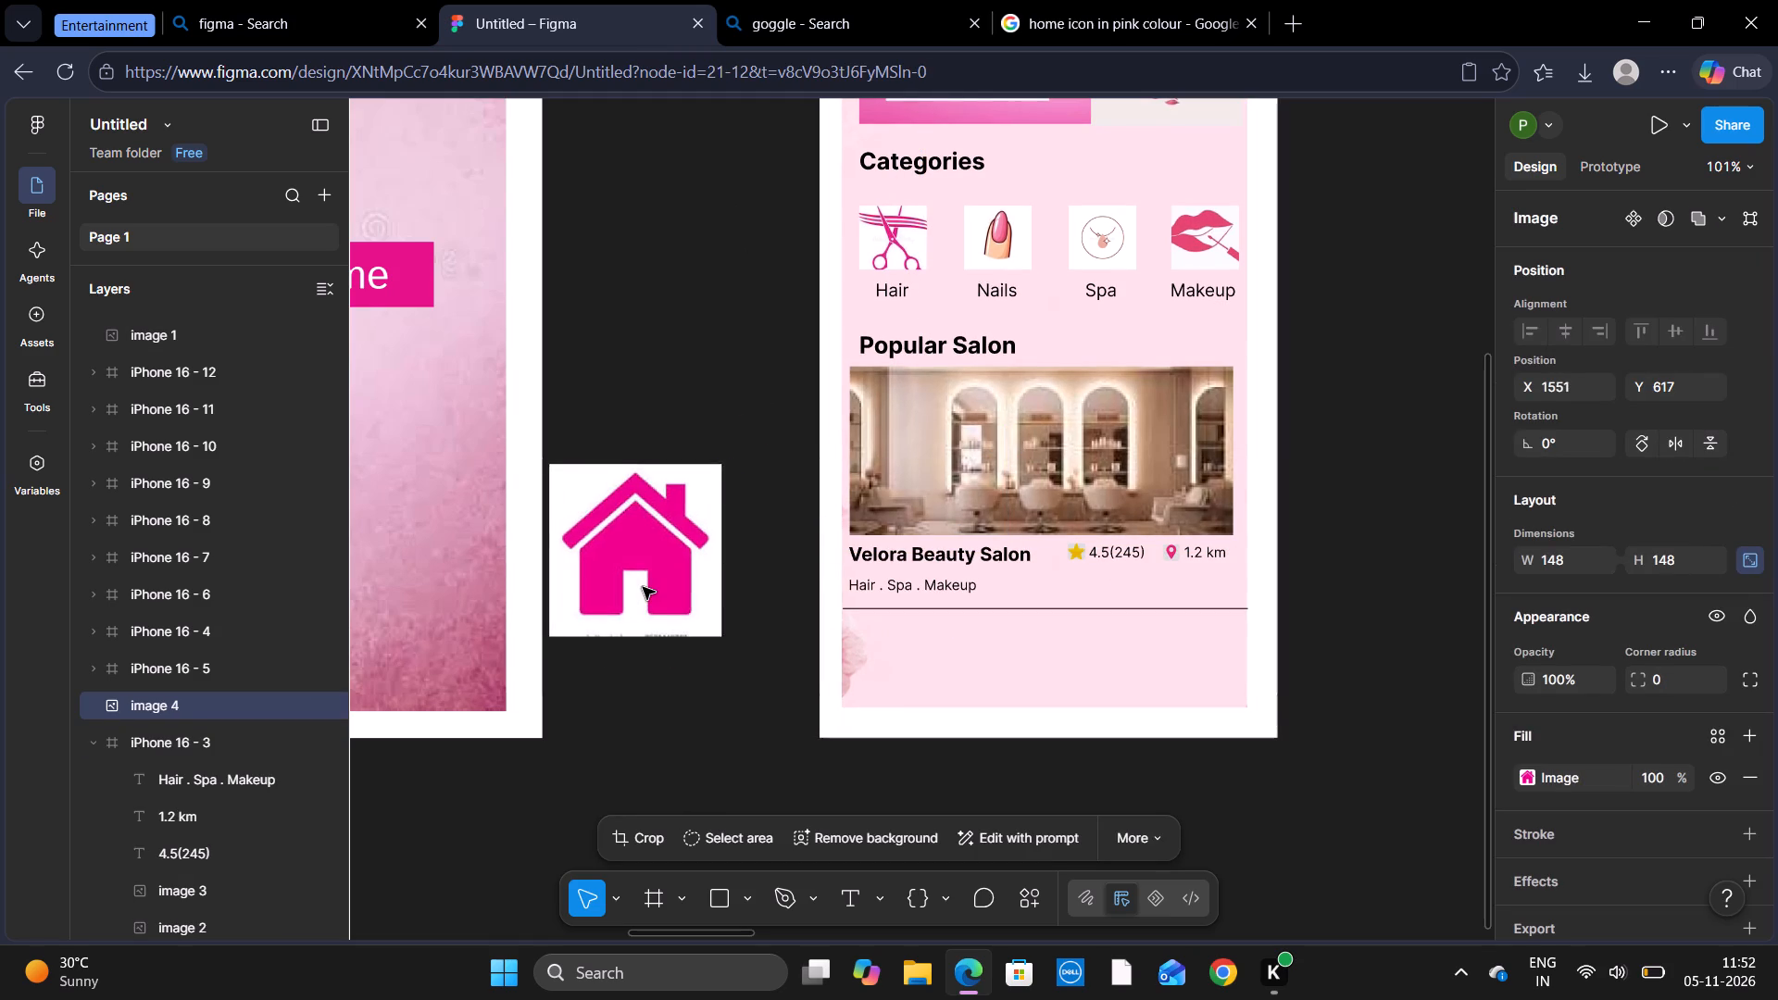
Shrink the pink home icon to 26 × 26.
click(643, 587)
drag(548, 469, 619, 538)
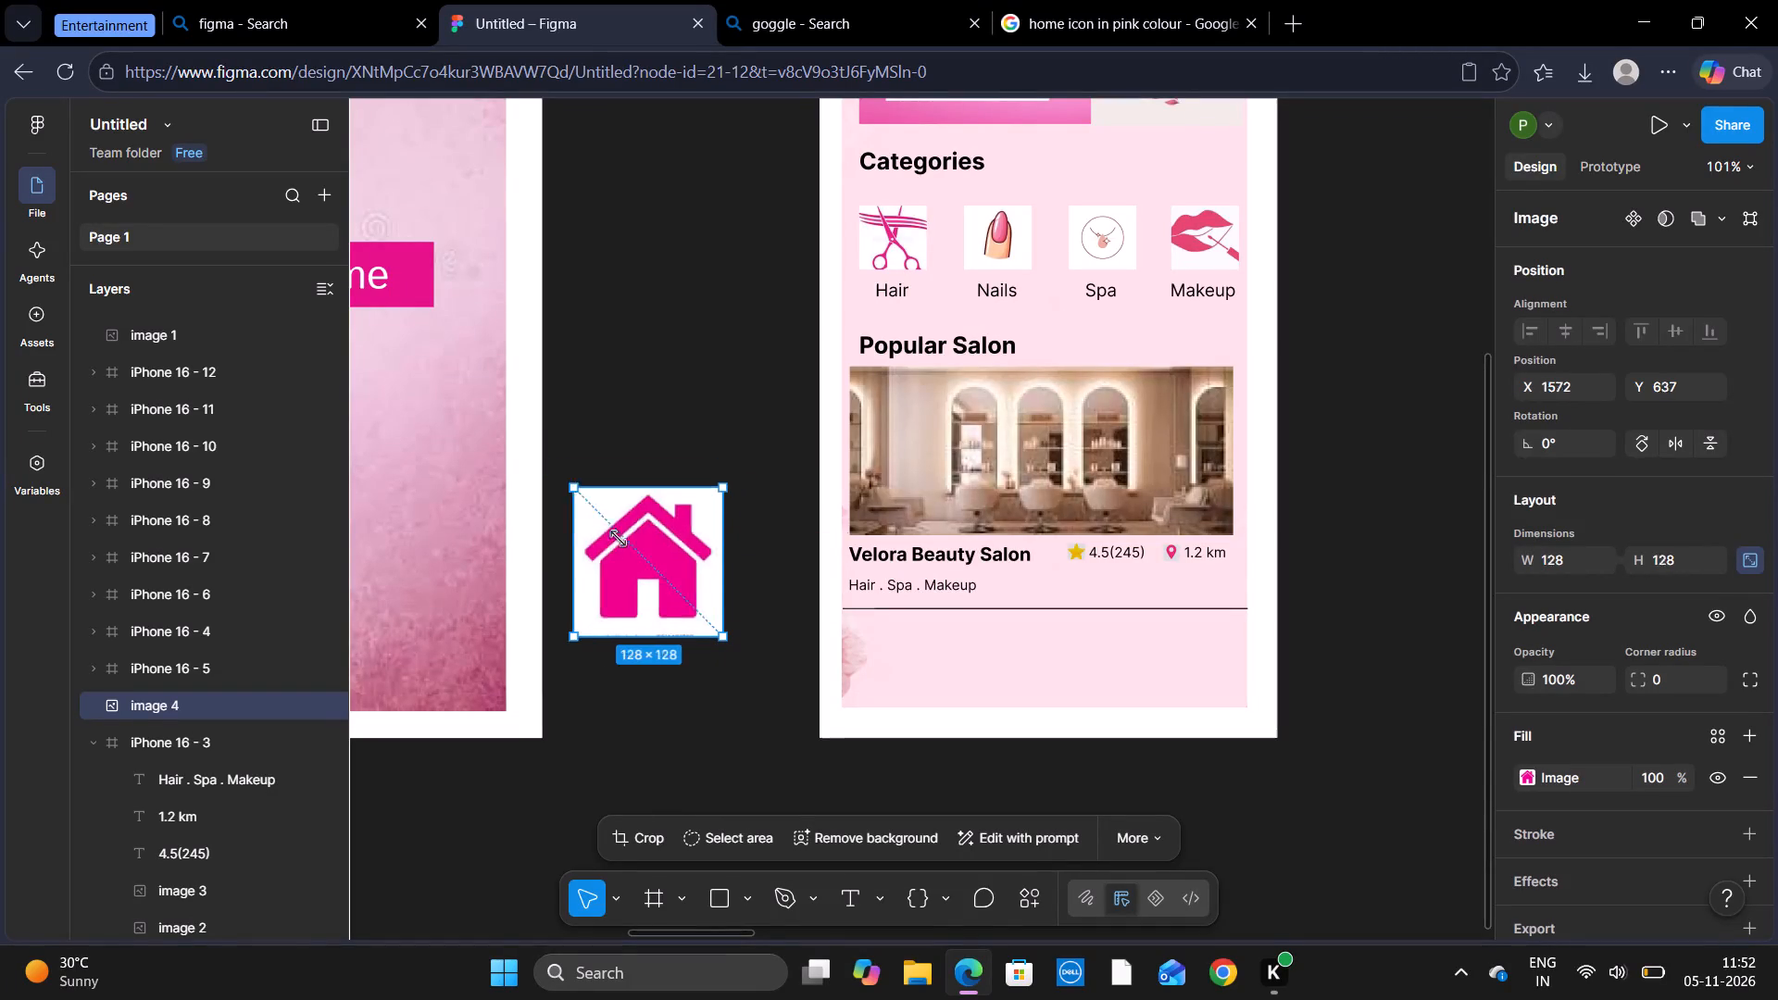
drag(619, 538, 693, 622)
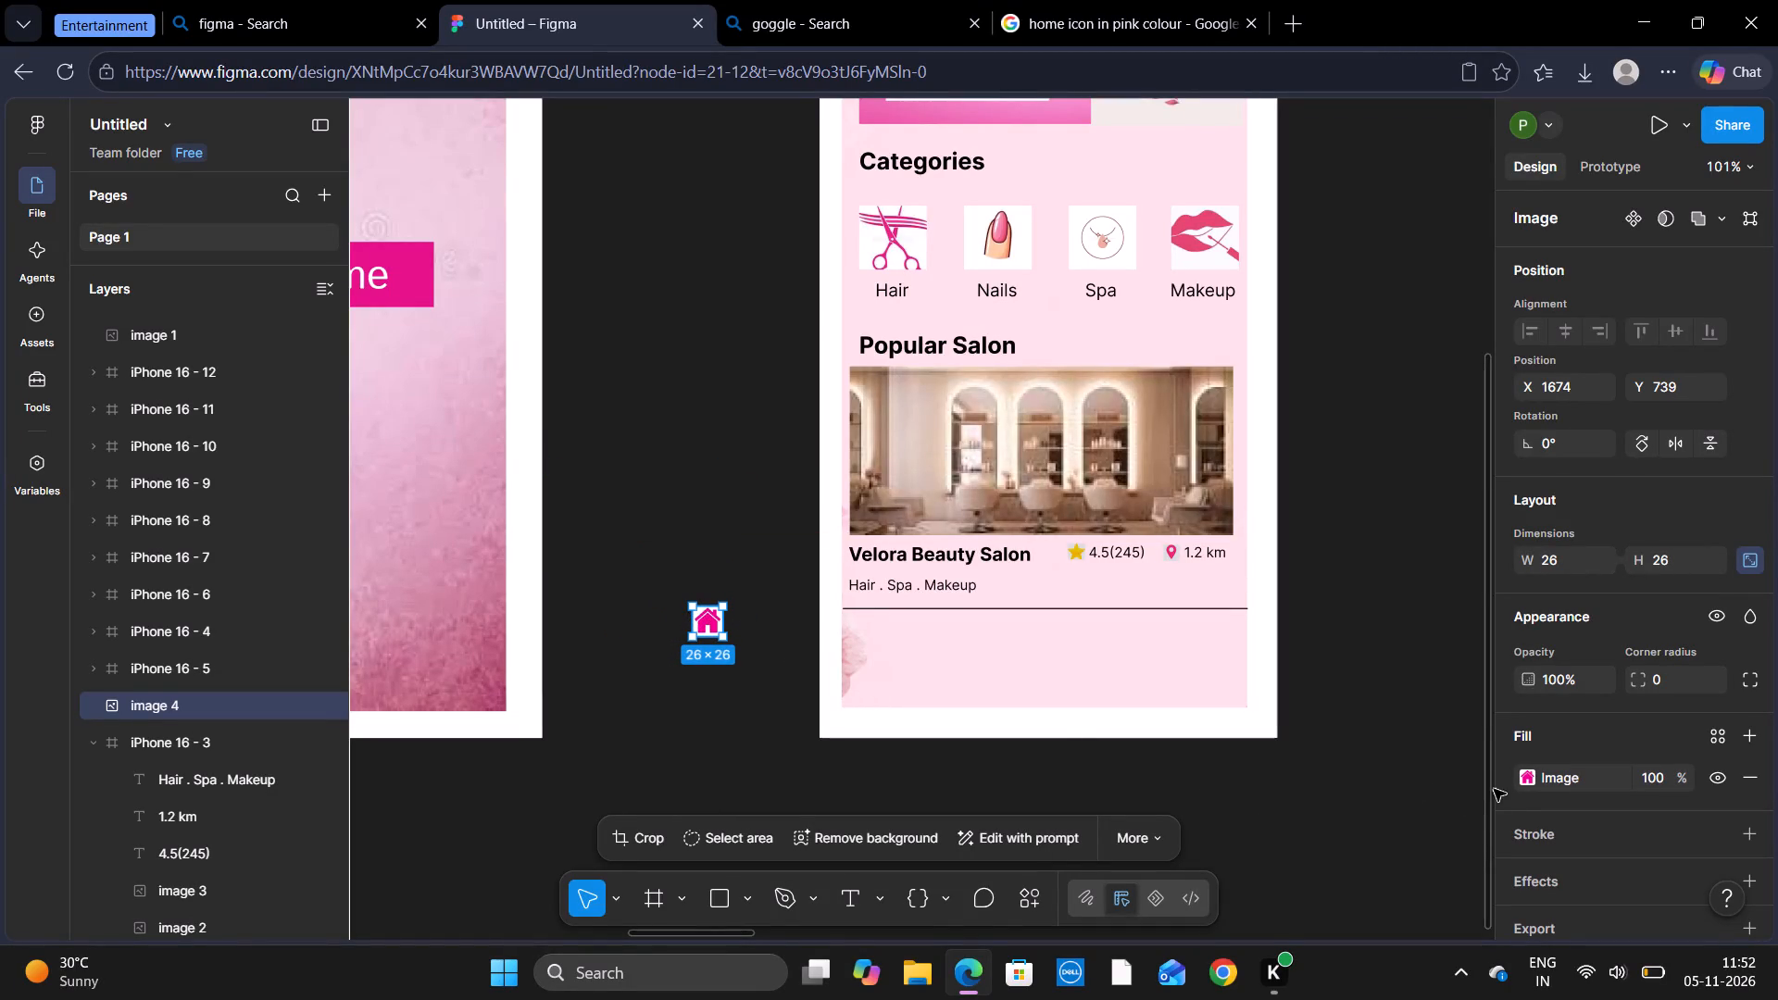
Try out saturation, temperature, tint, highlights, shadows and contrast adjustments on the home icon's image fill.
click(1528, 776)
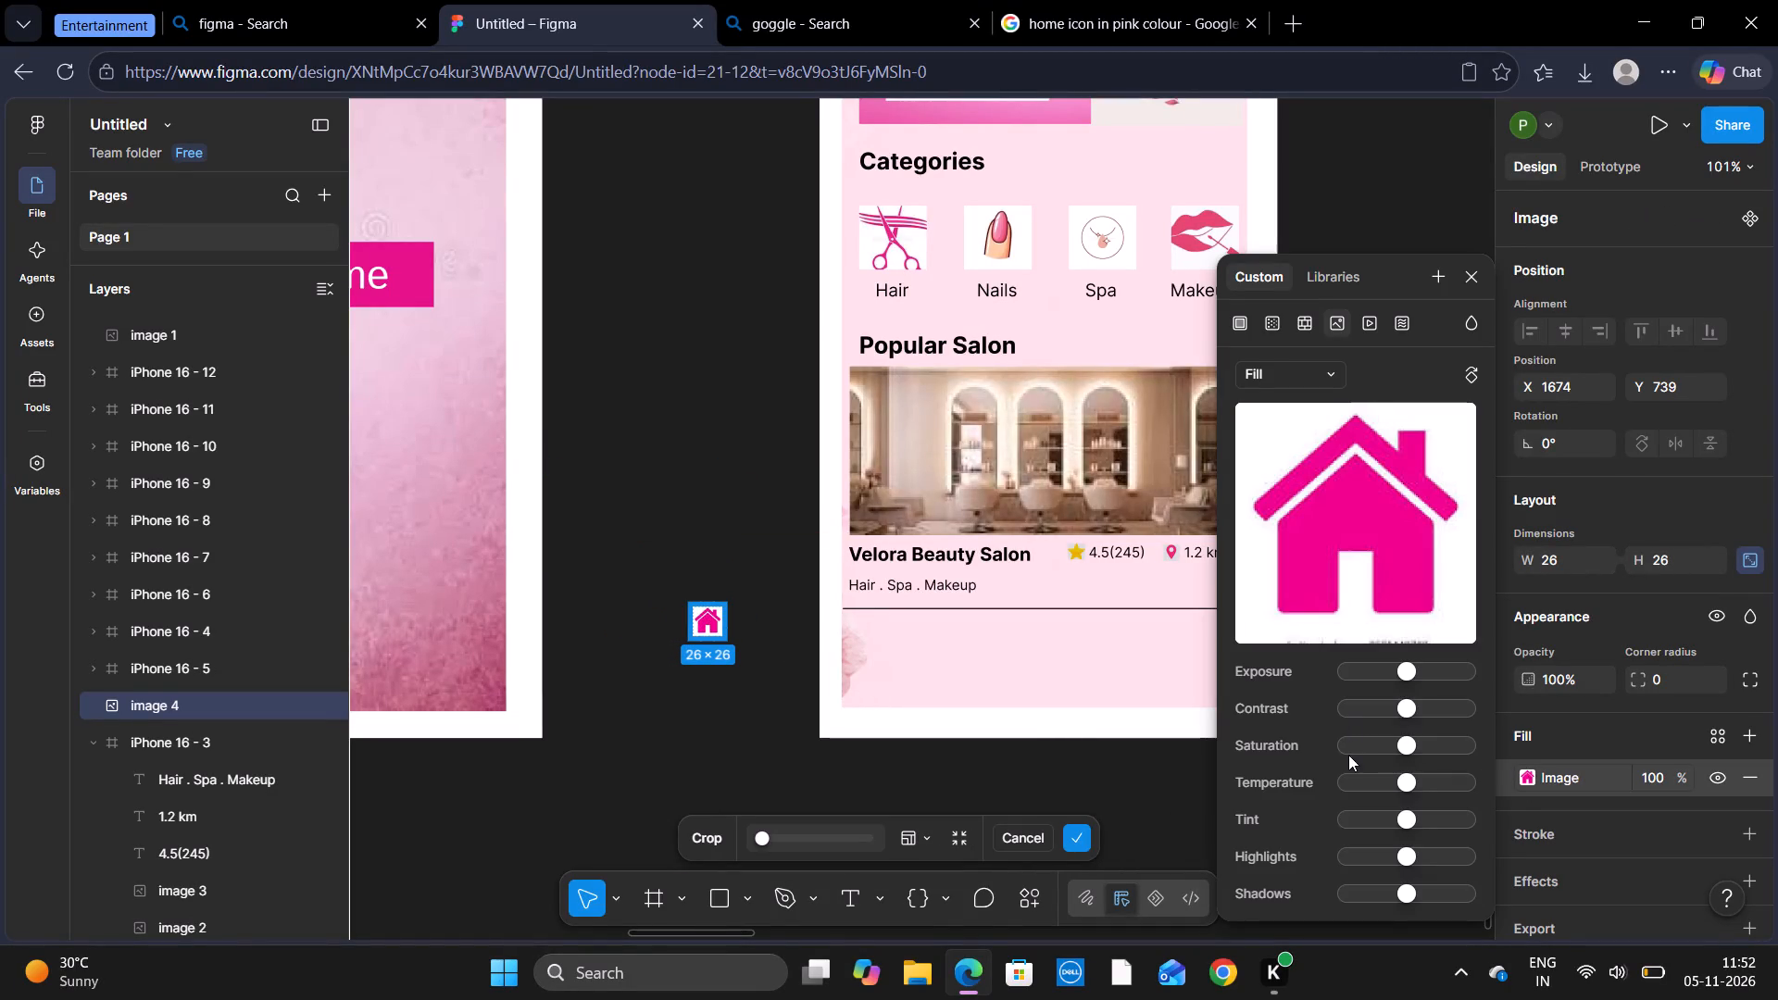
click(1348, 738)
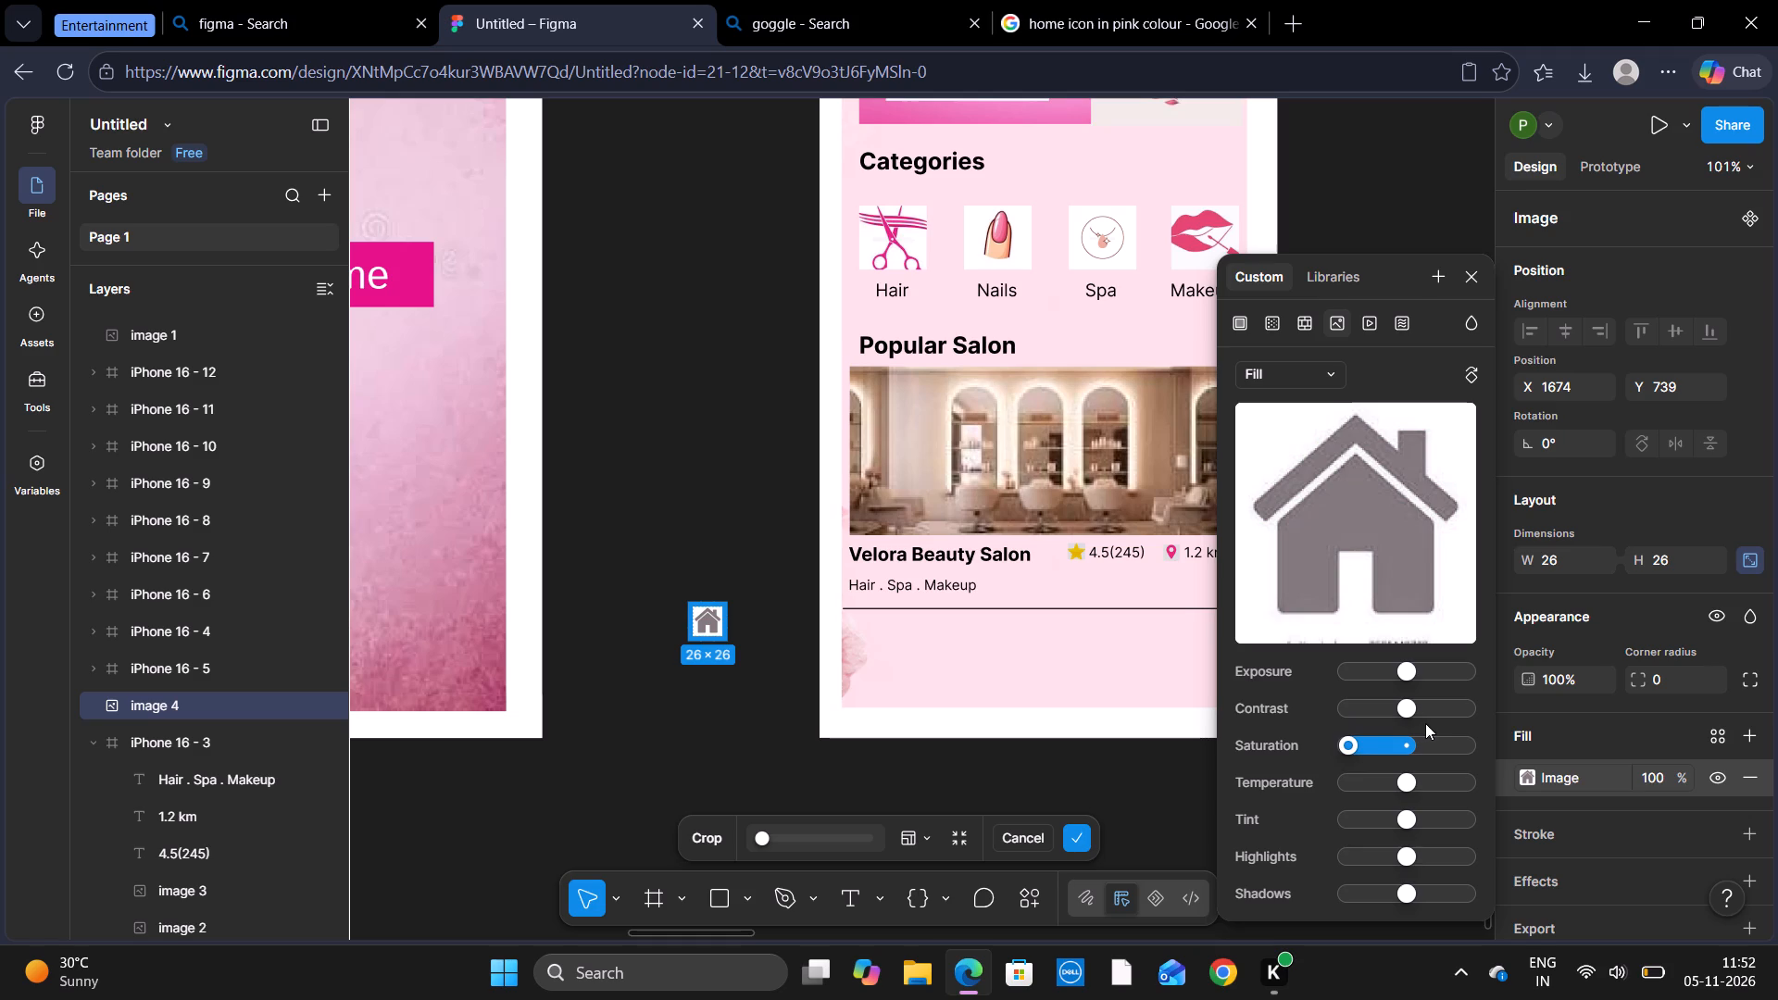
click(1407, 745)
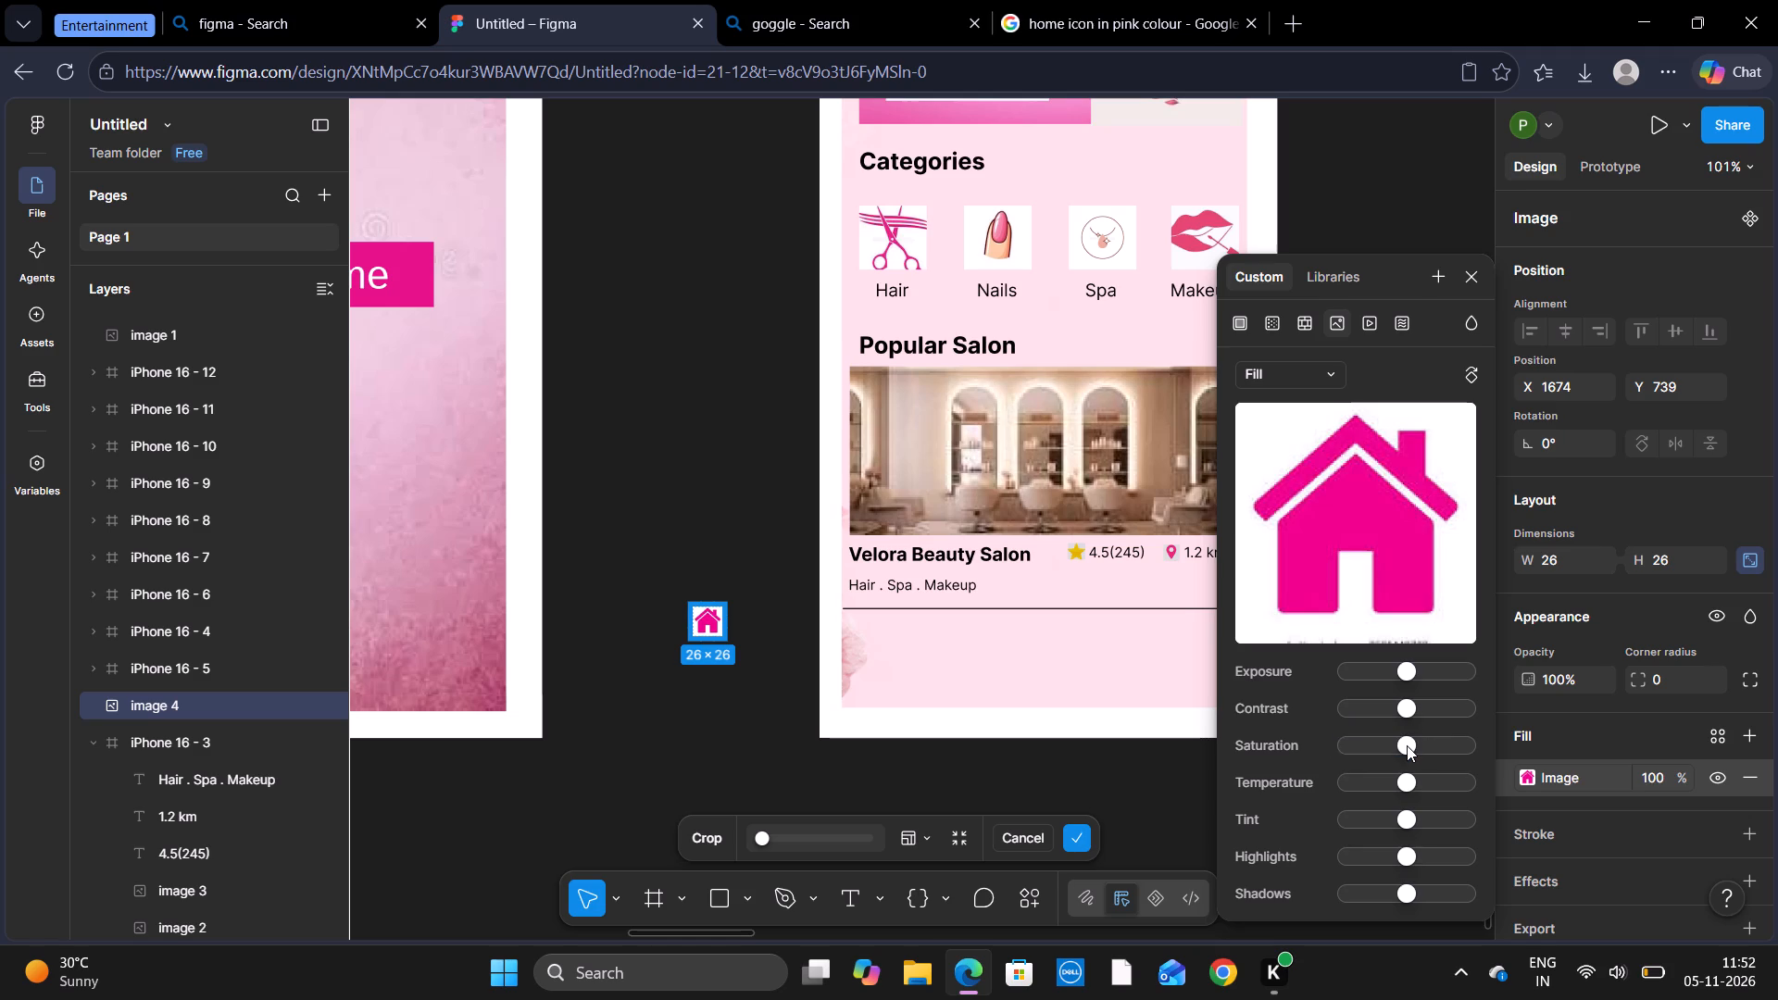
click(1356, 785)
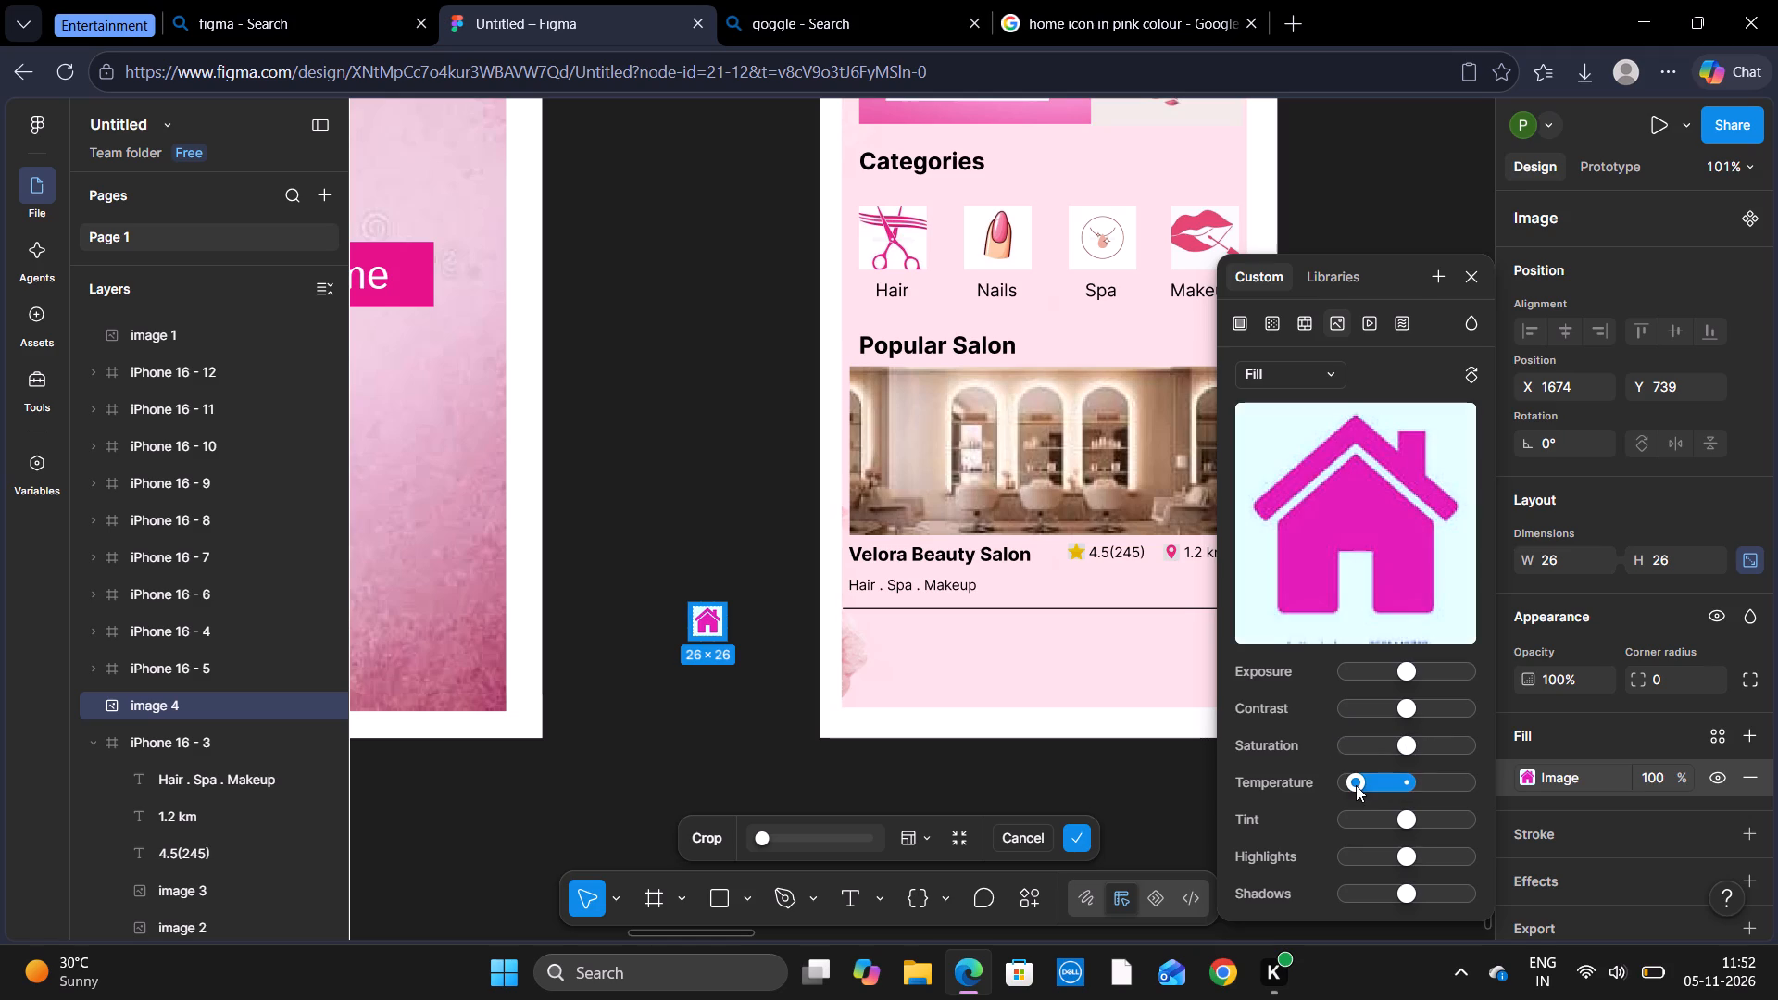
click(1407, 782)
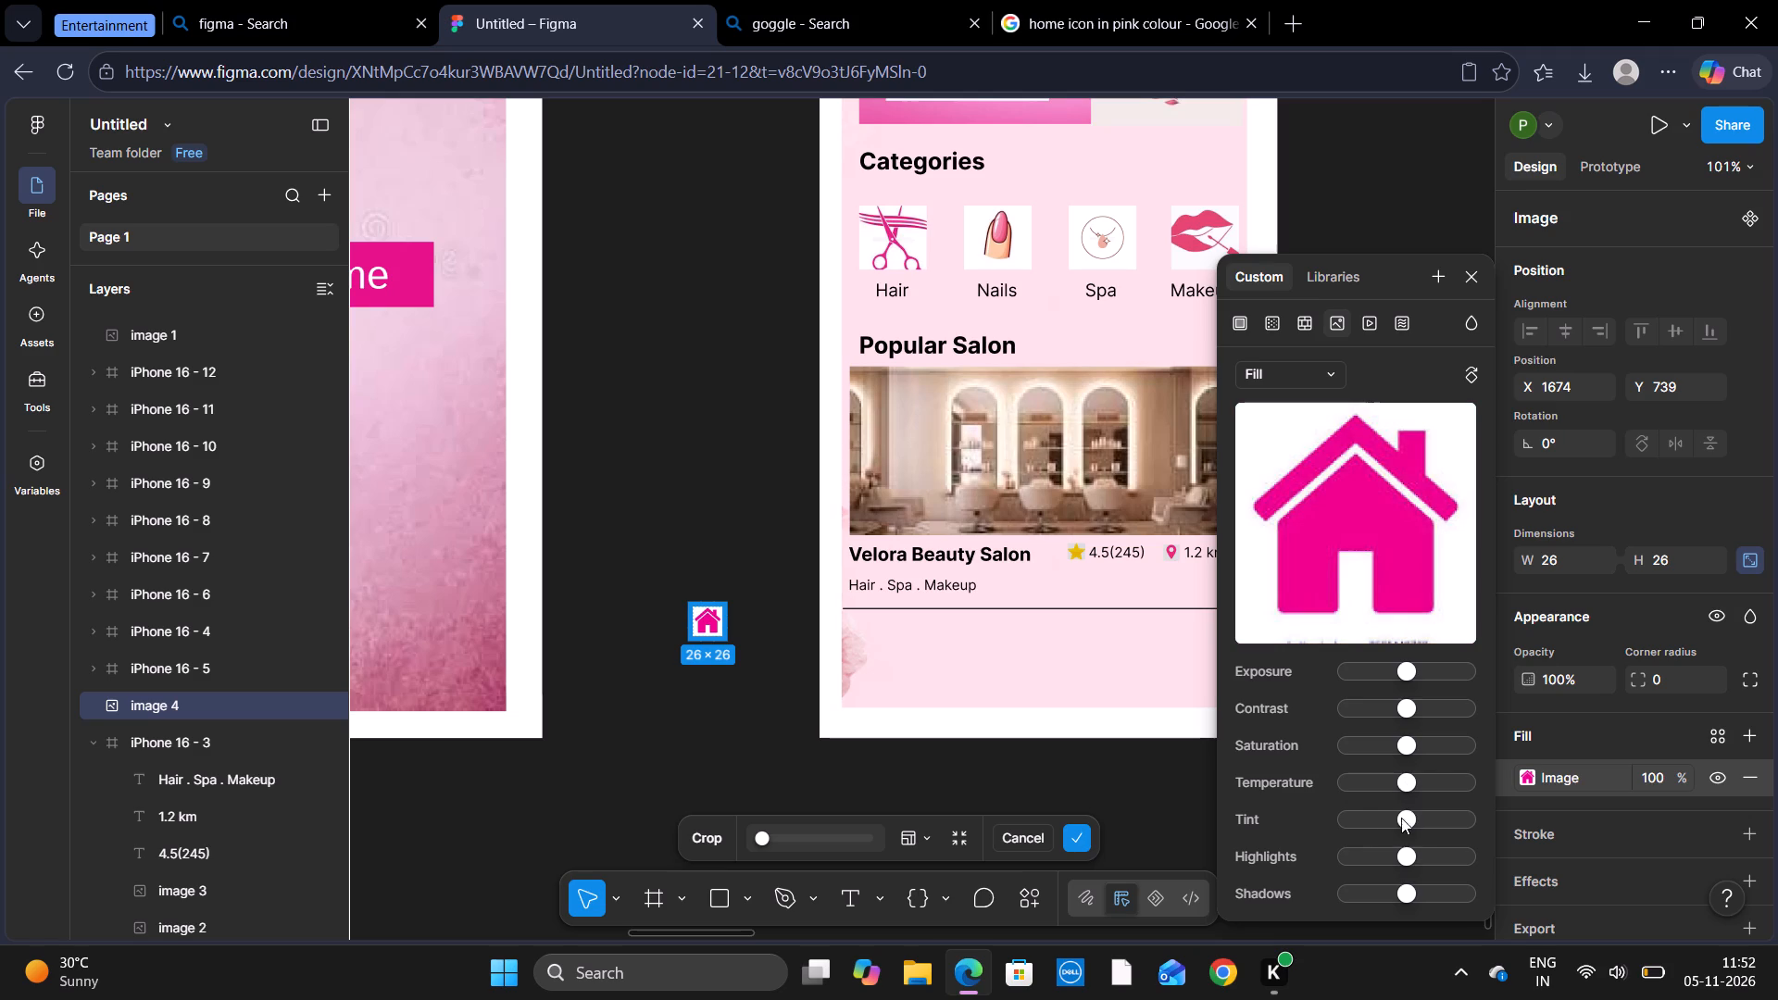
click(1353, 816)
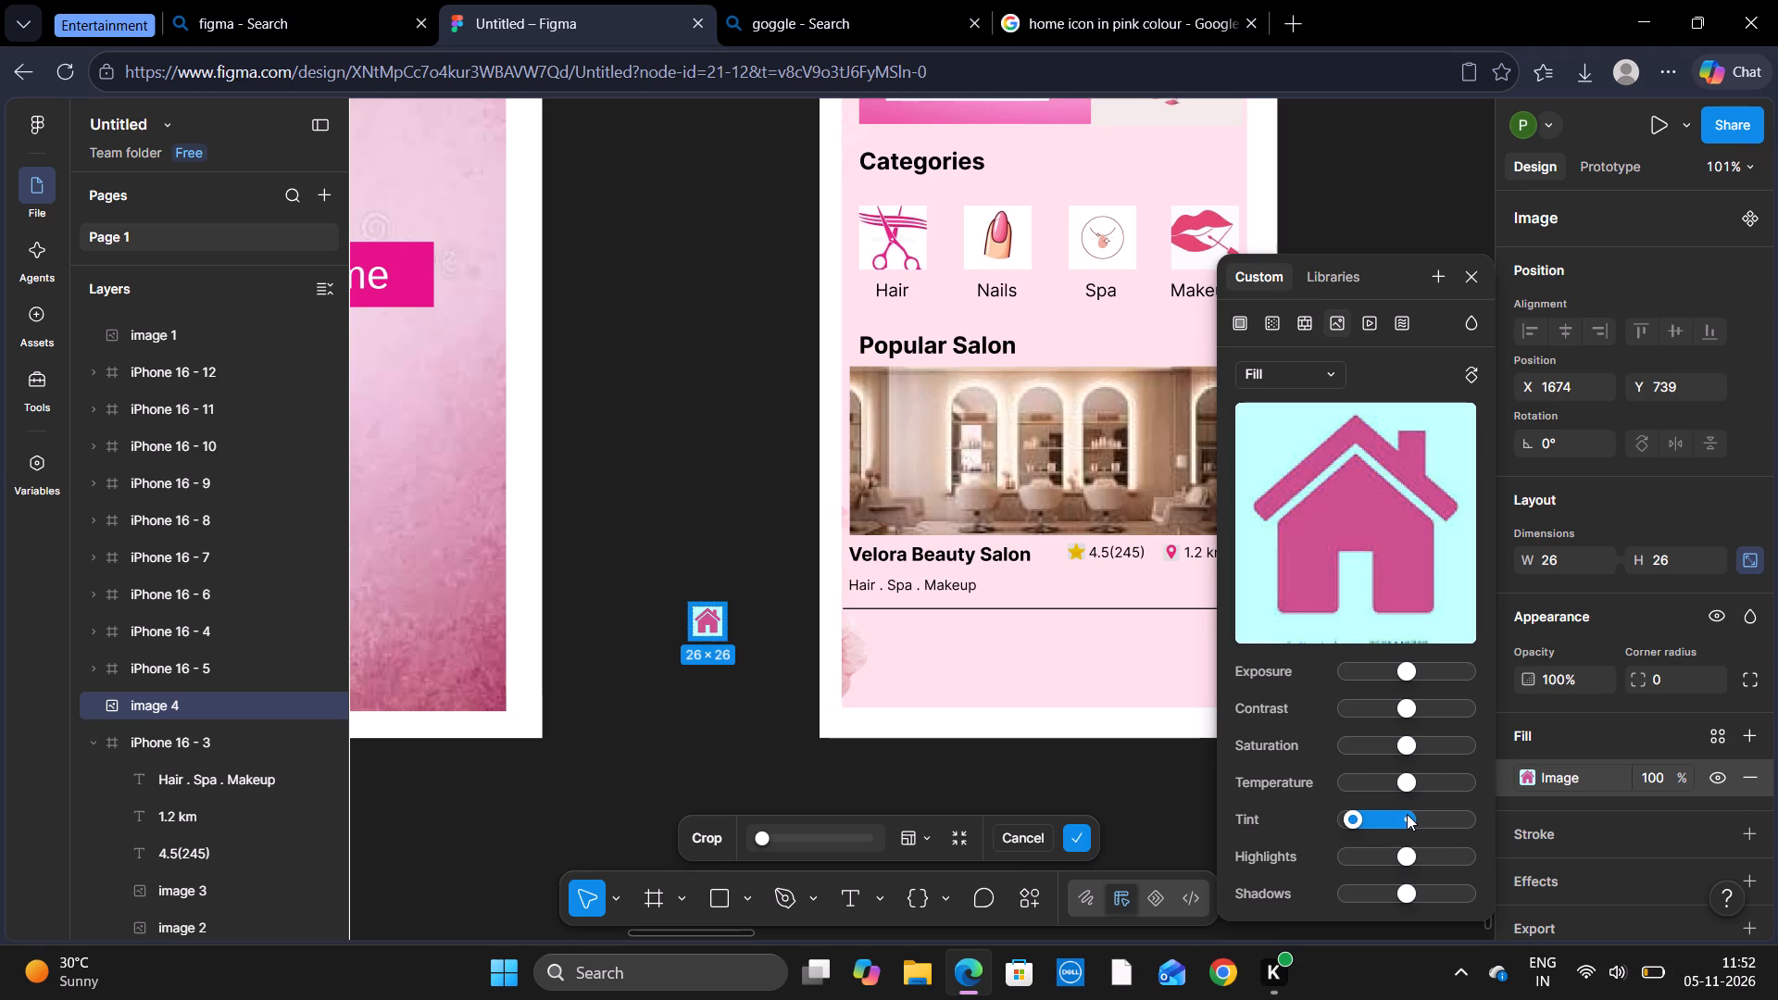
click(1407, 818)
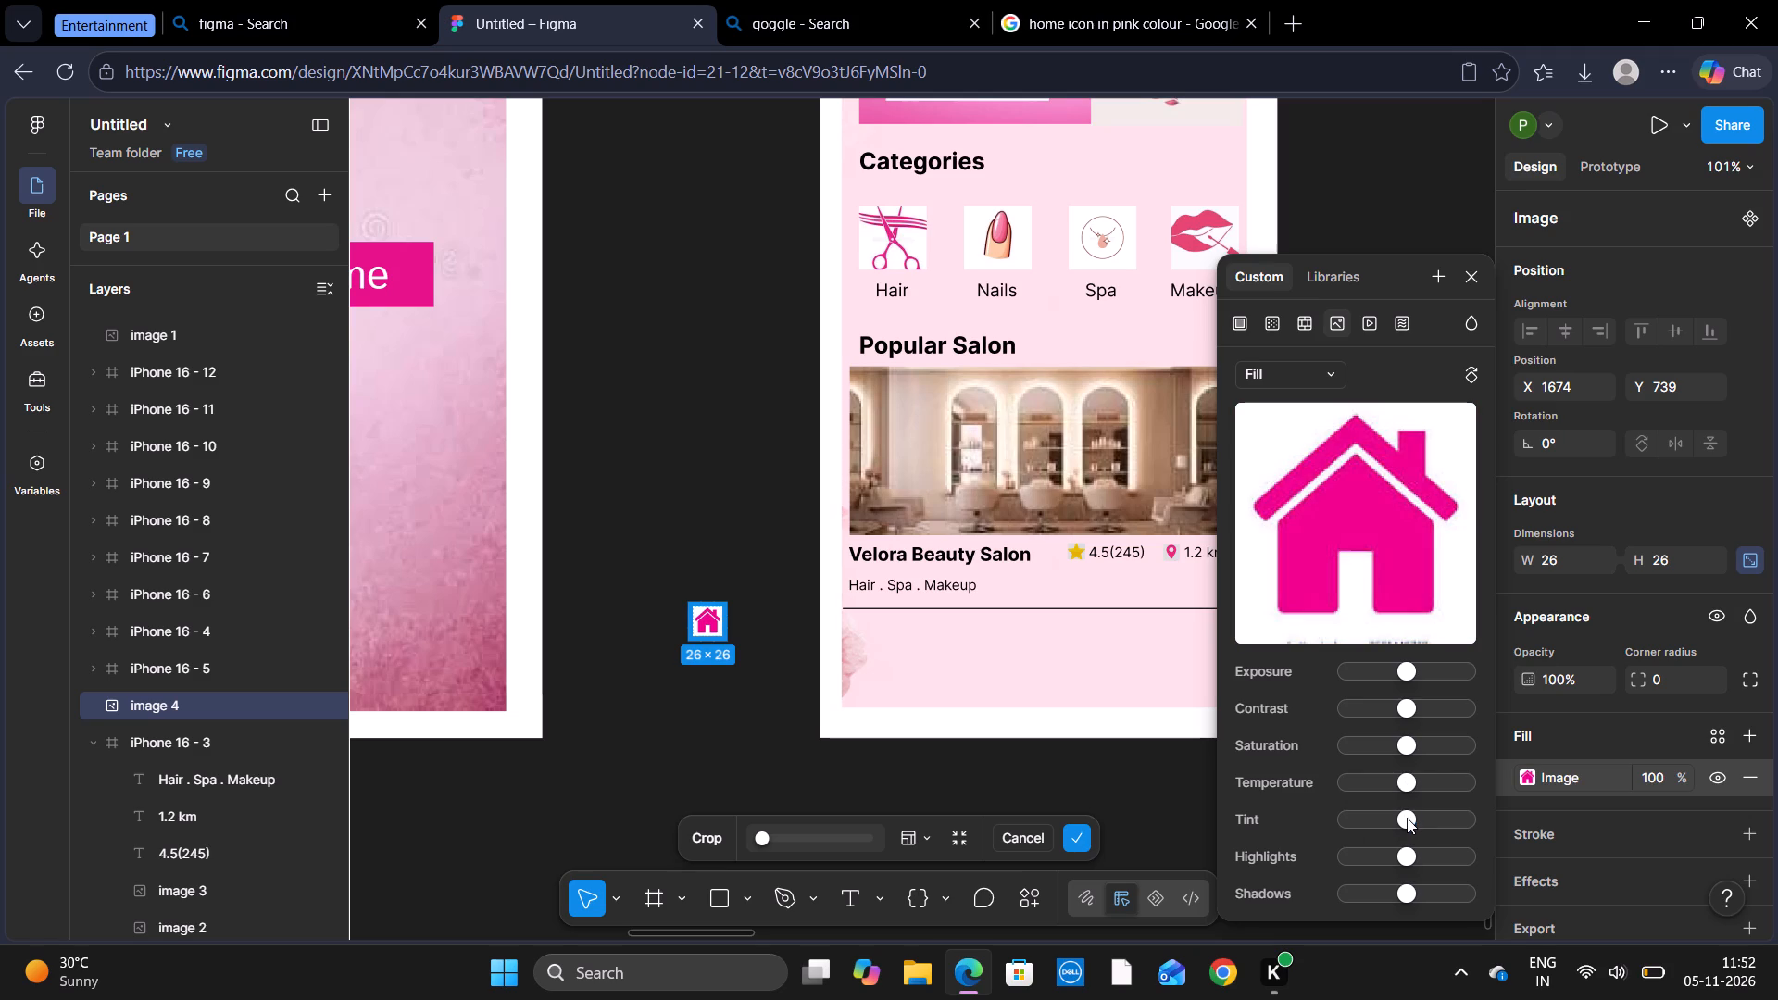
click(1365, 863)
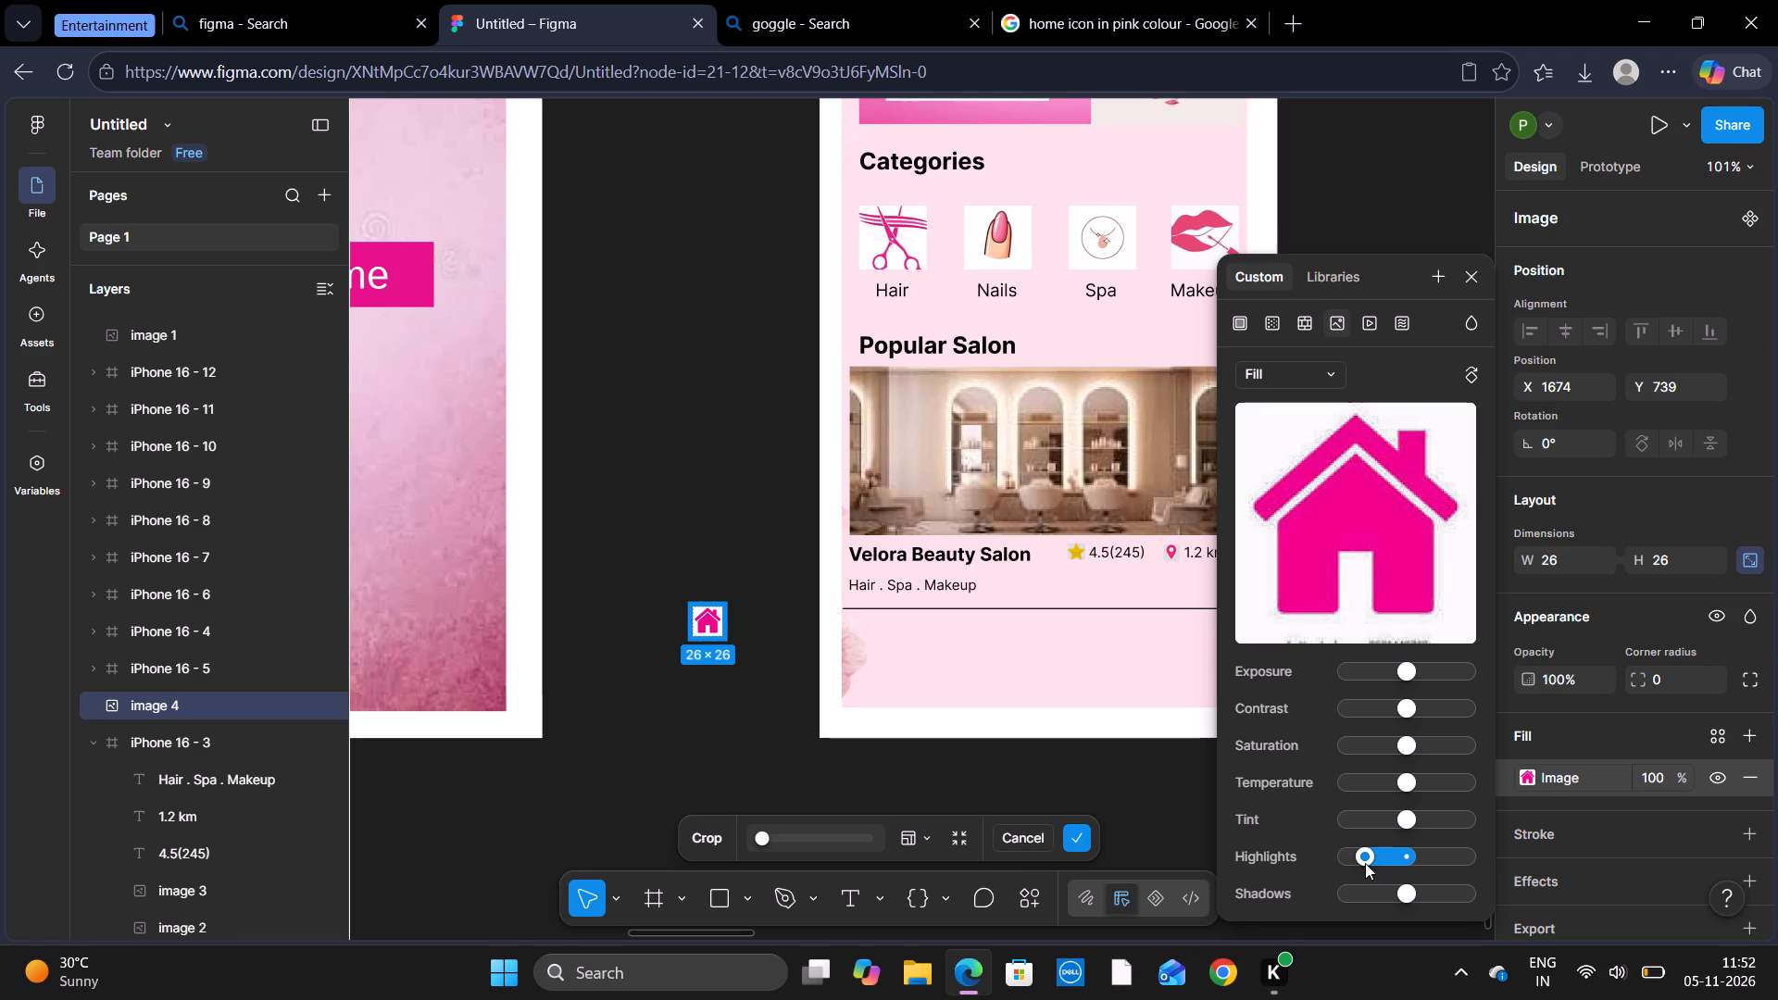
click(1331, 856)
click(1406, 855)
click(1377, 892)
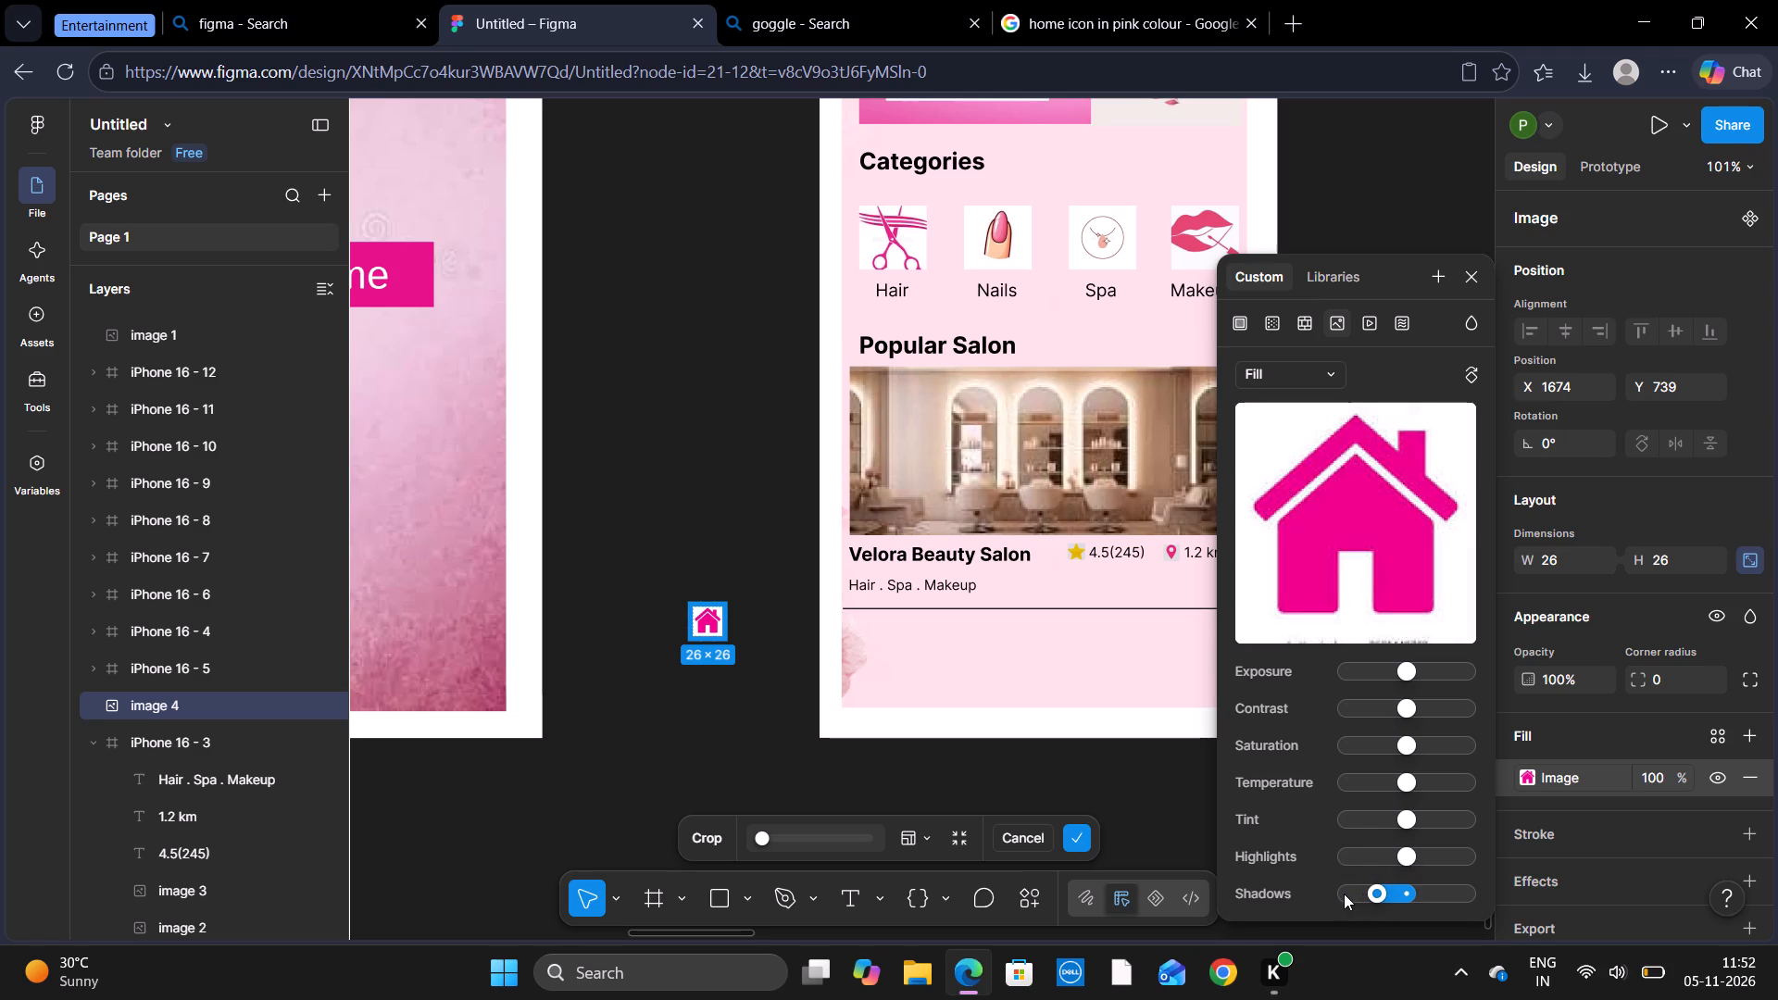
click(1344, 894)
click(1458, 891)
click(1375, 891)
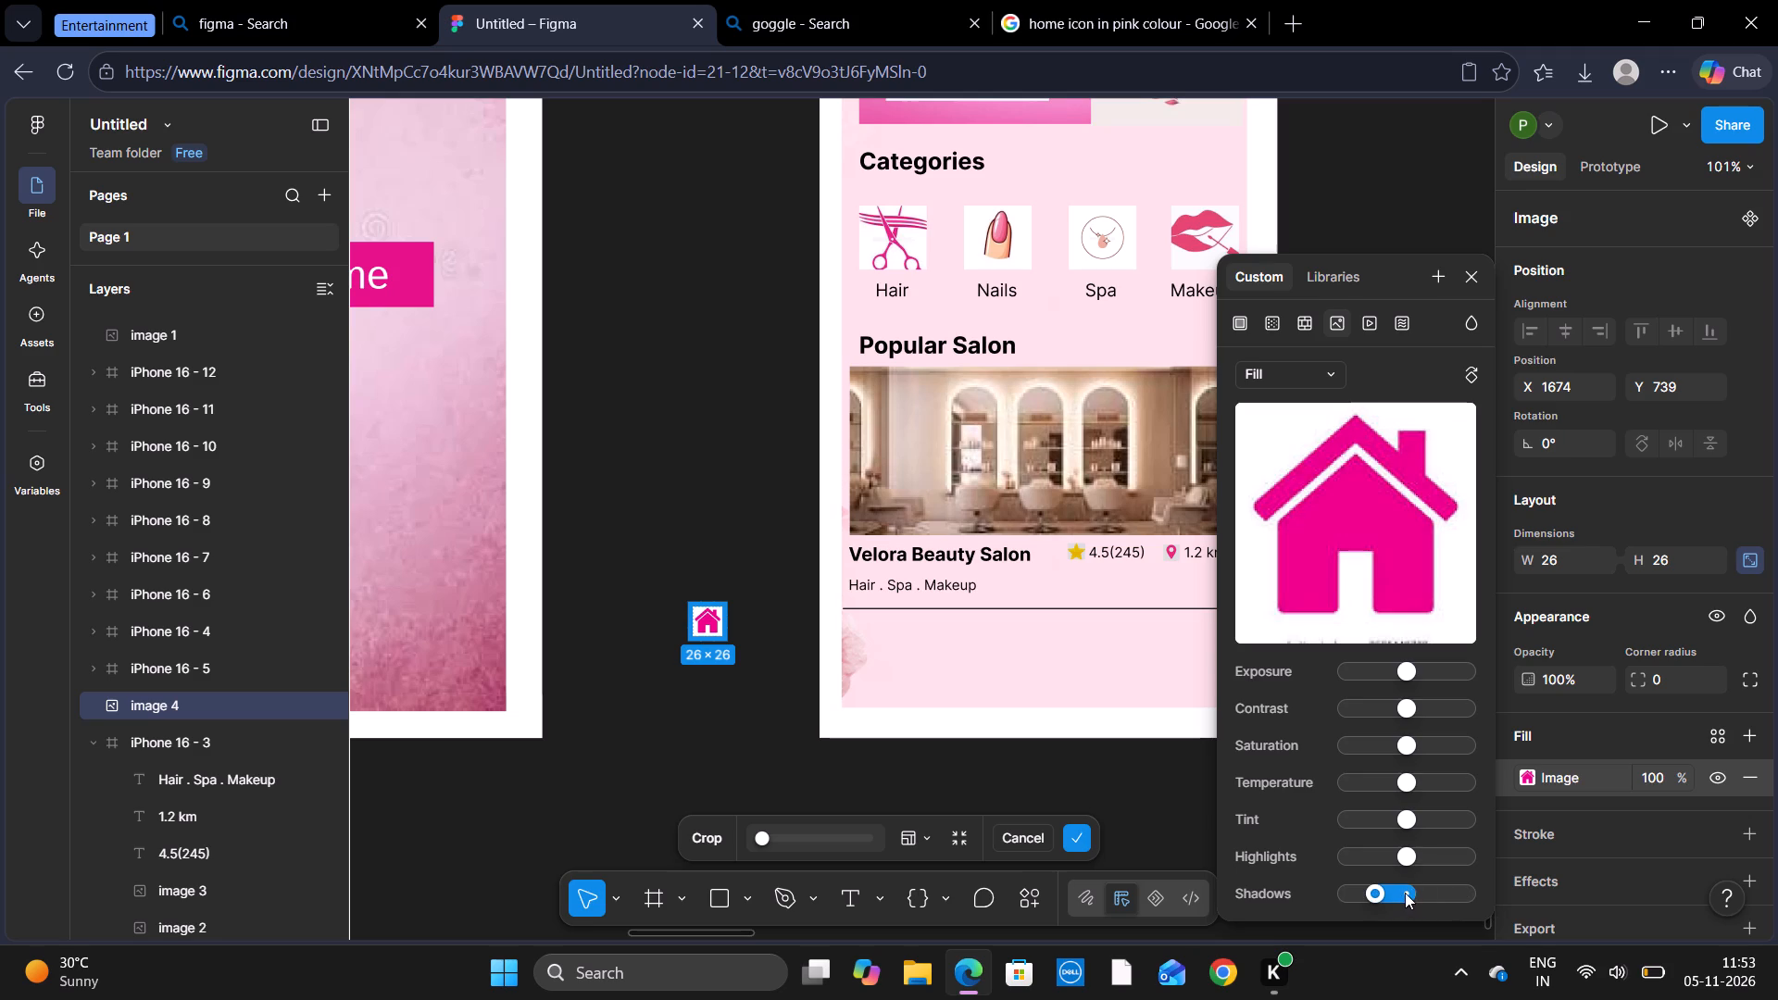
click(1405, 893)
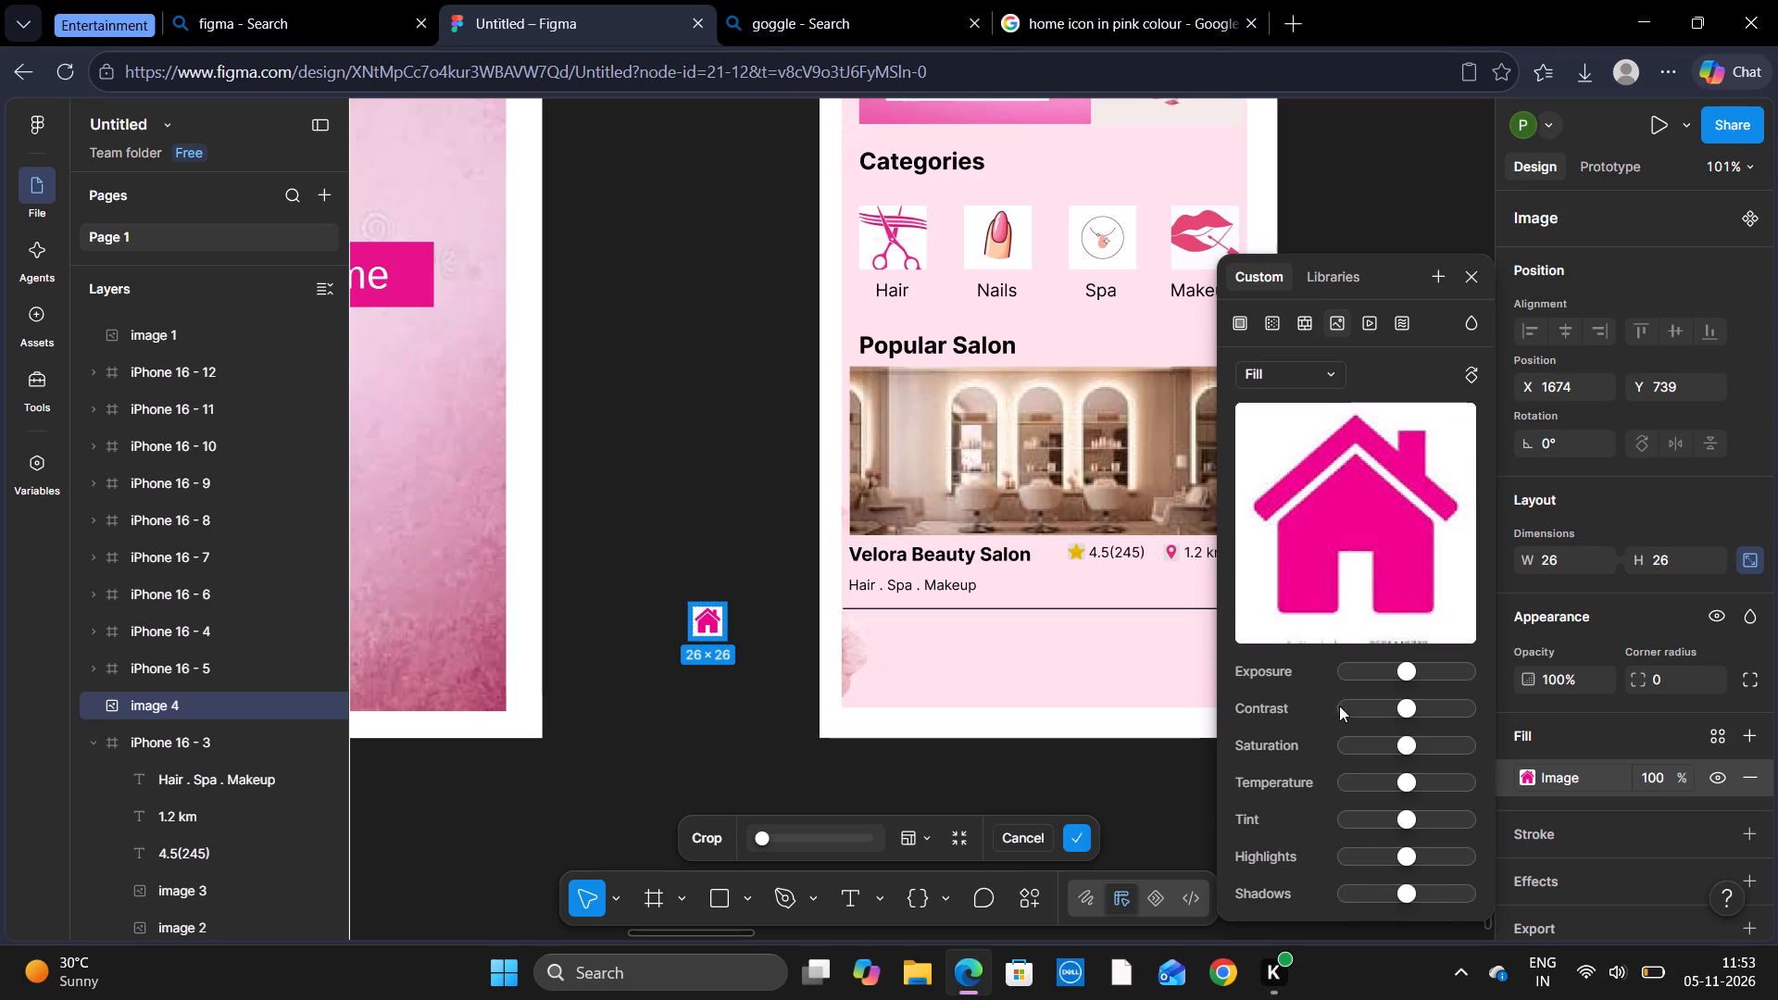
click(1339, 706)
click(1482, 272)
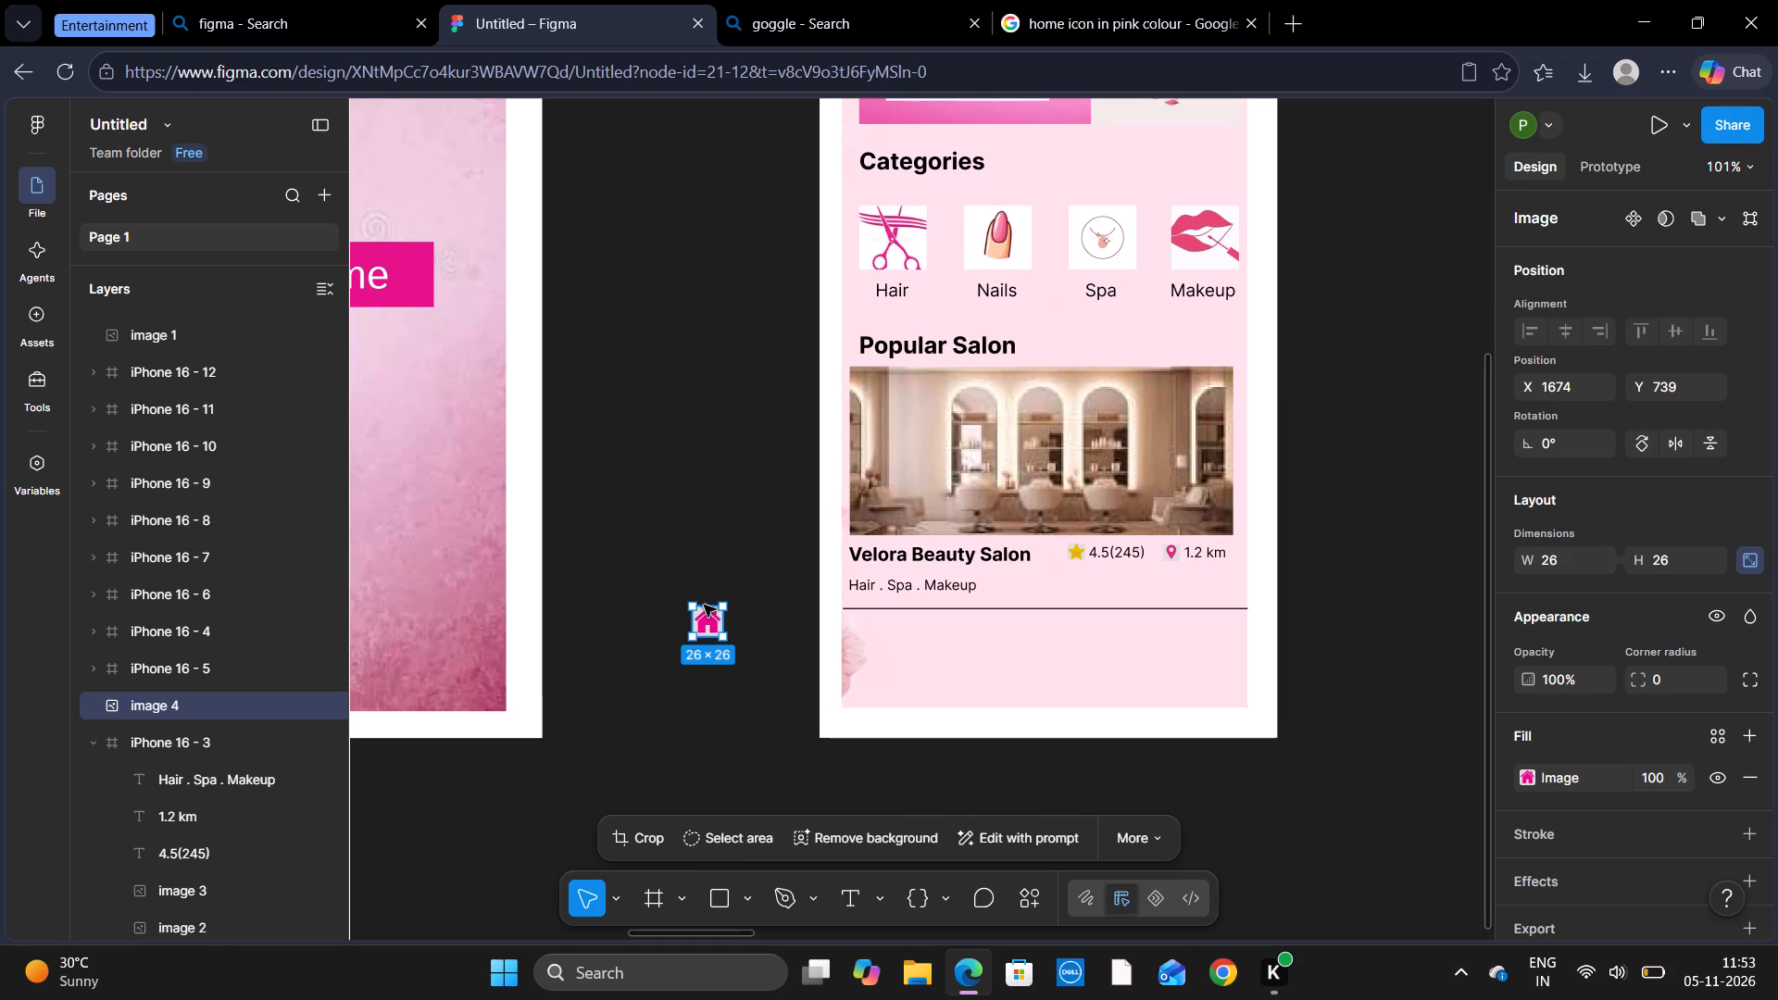
Move the pink home icon into the home screen below the divider line and enlarge it to 36 × 36.
drag(702, 624, 846, 652)
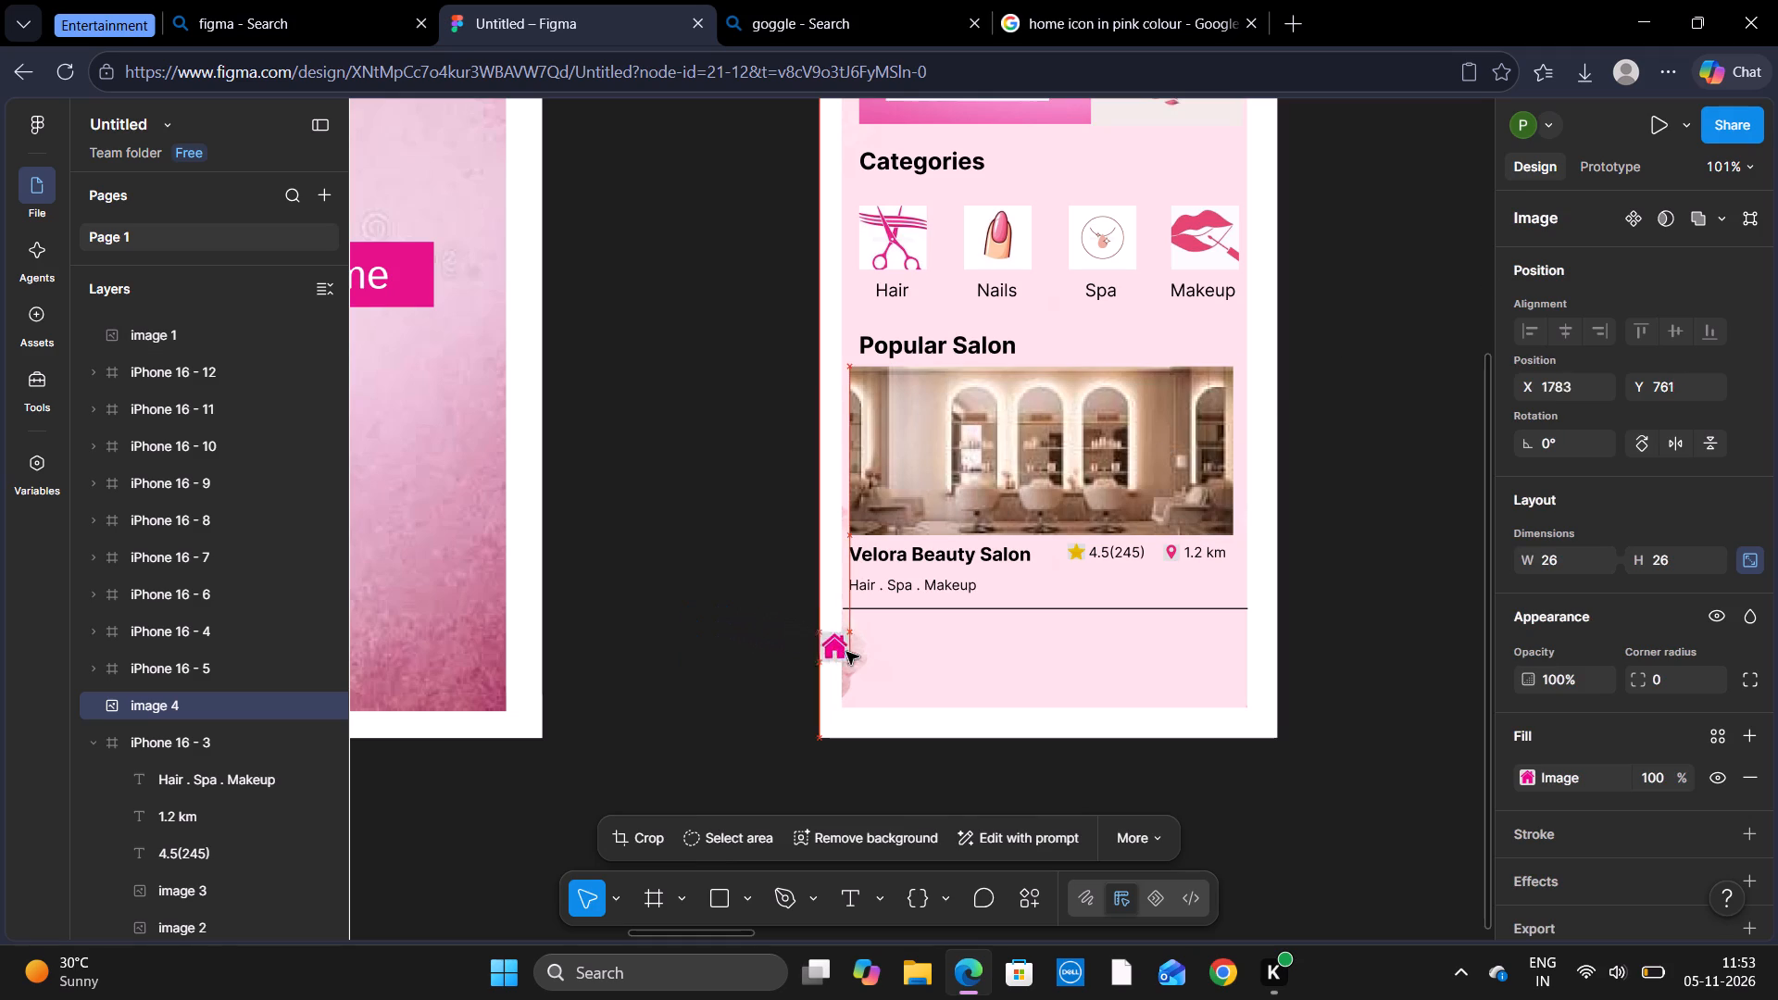
drag(846, 652, 879, 650)
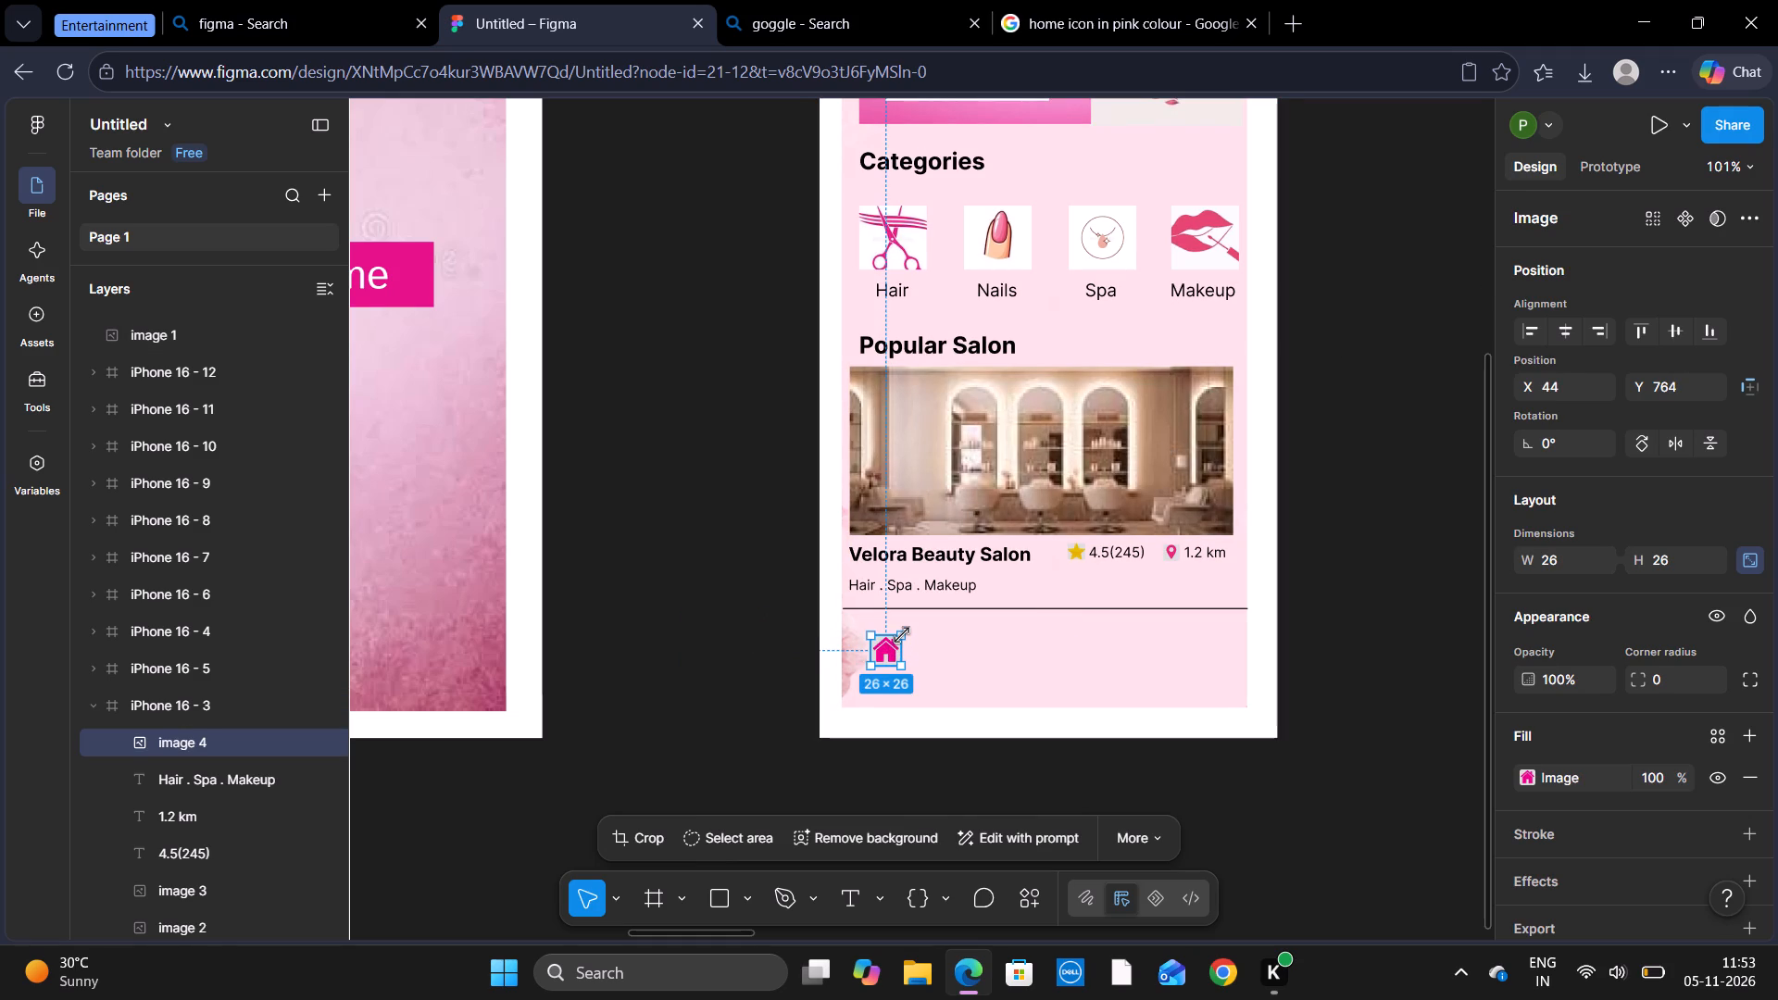
drag(902, 637, 922, 631)
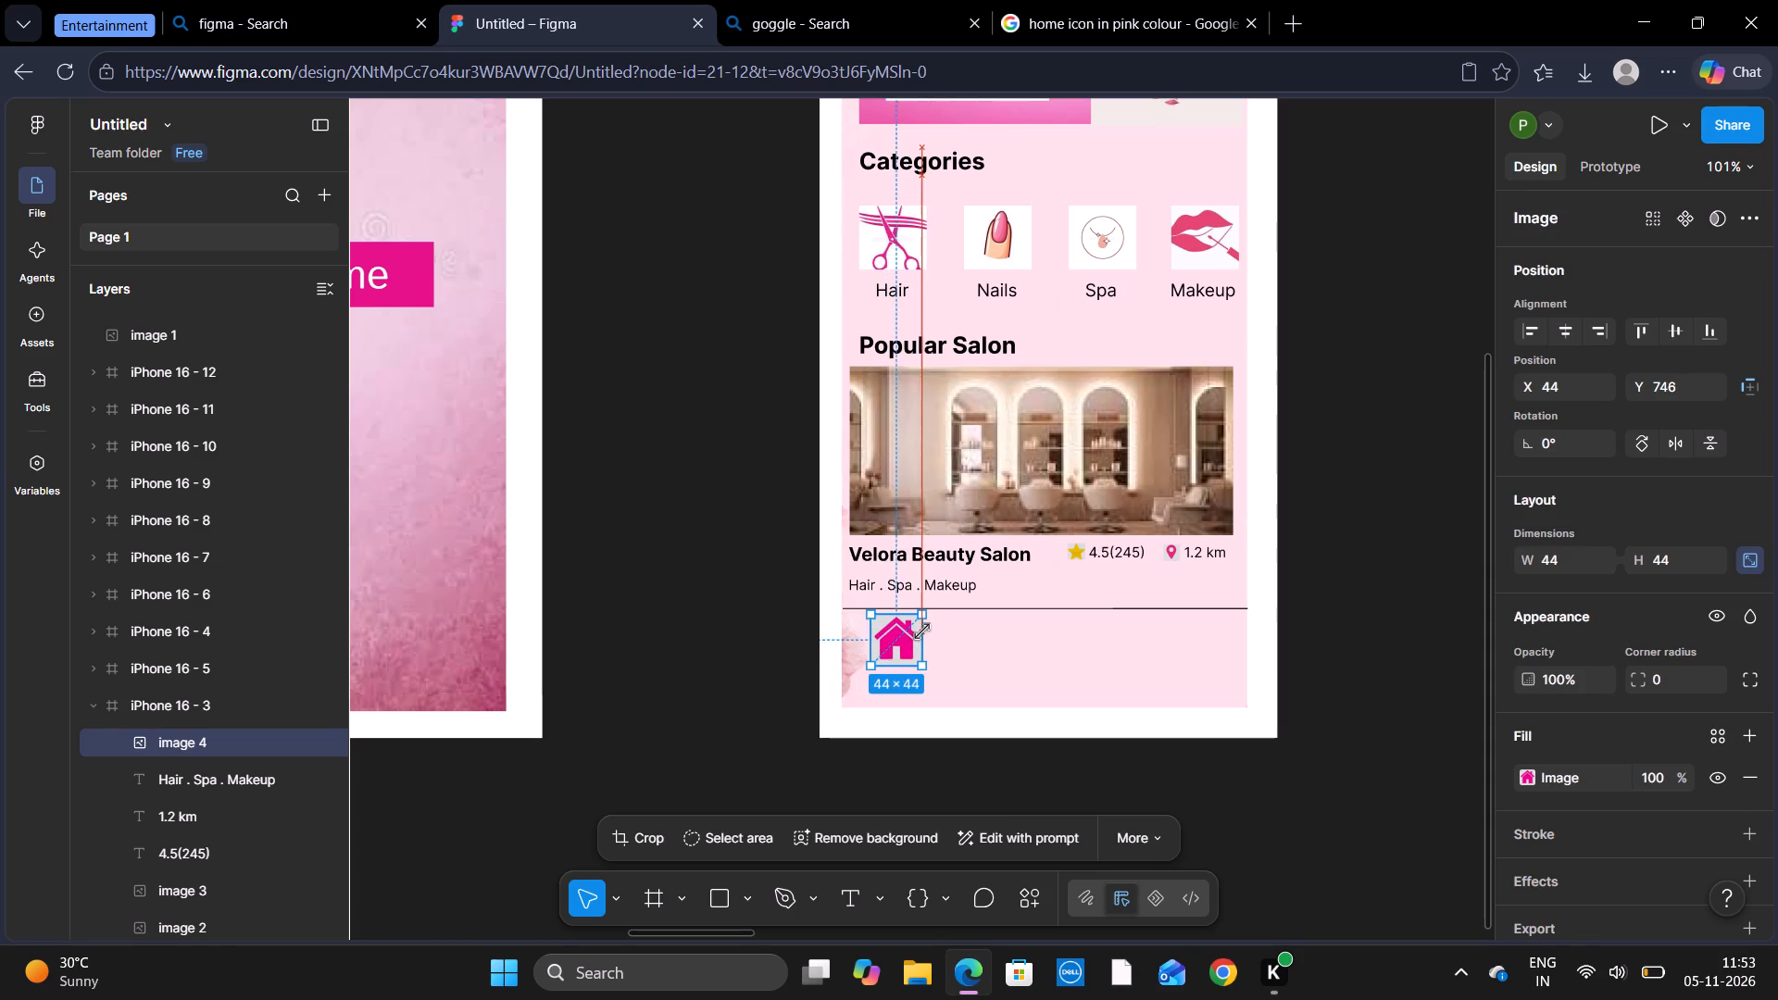
drag(922, 631, 916, 637)
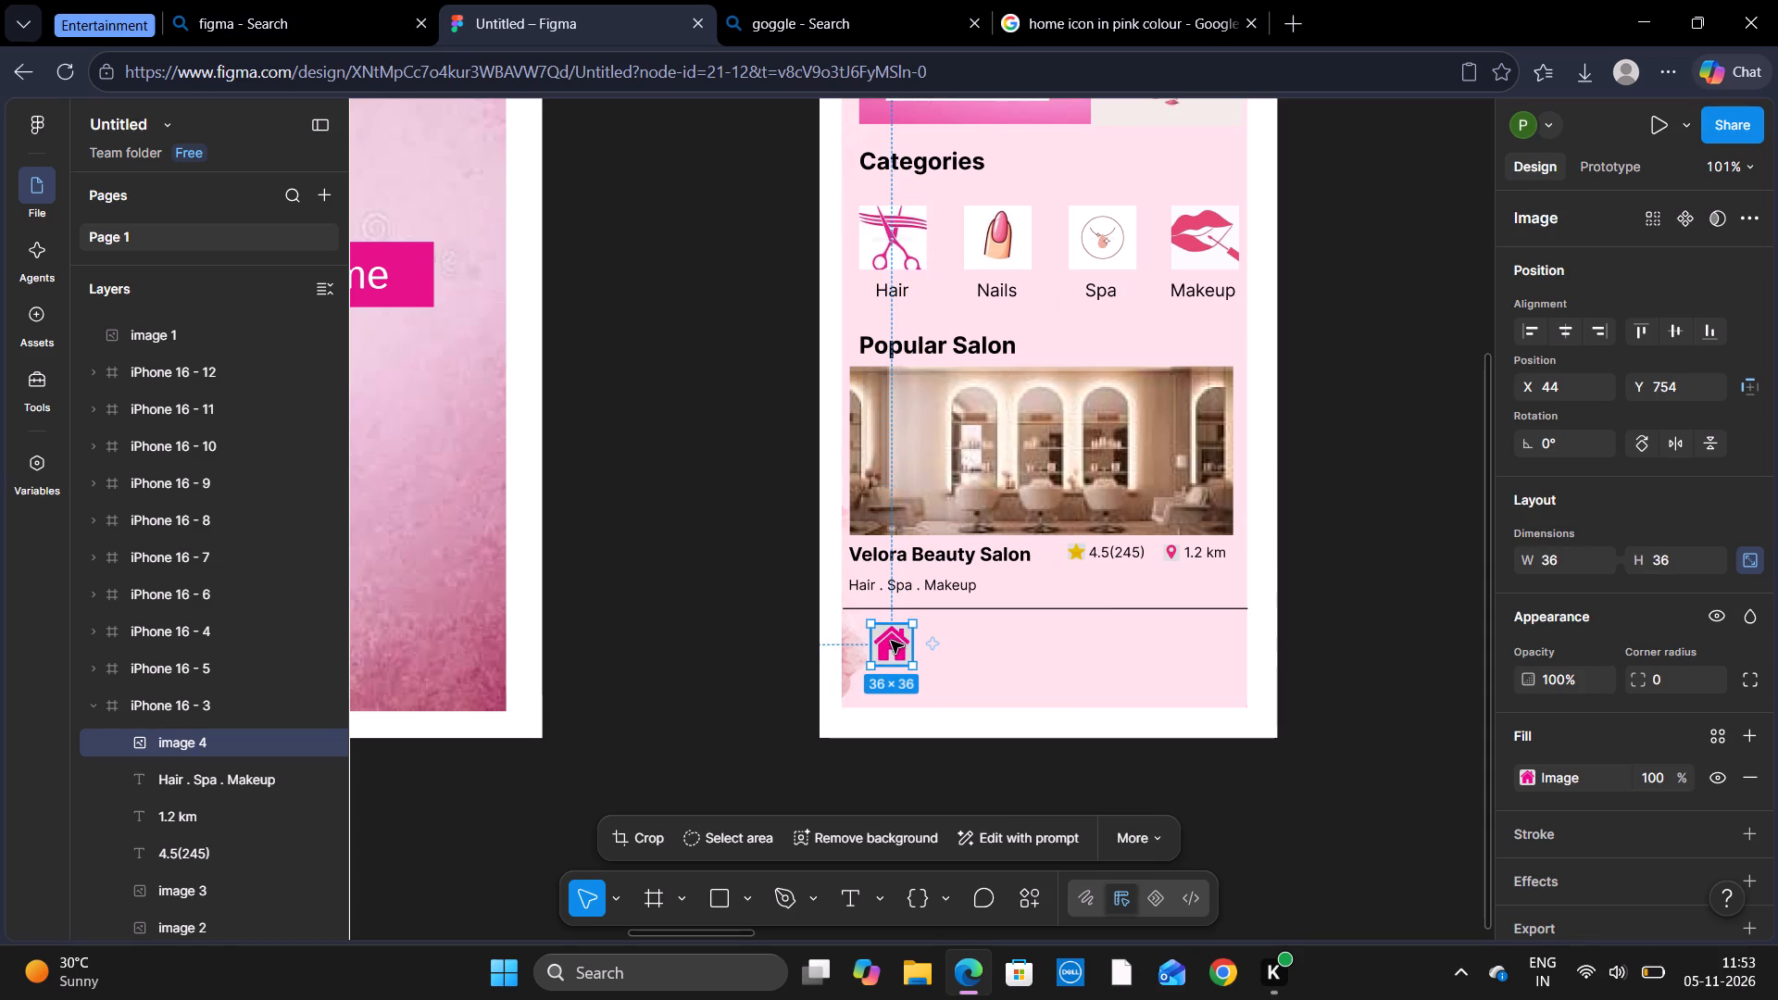
click(891, 641)
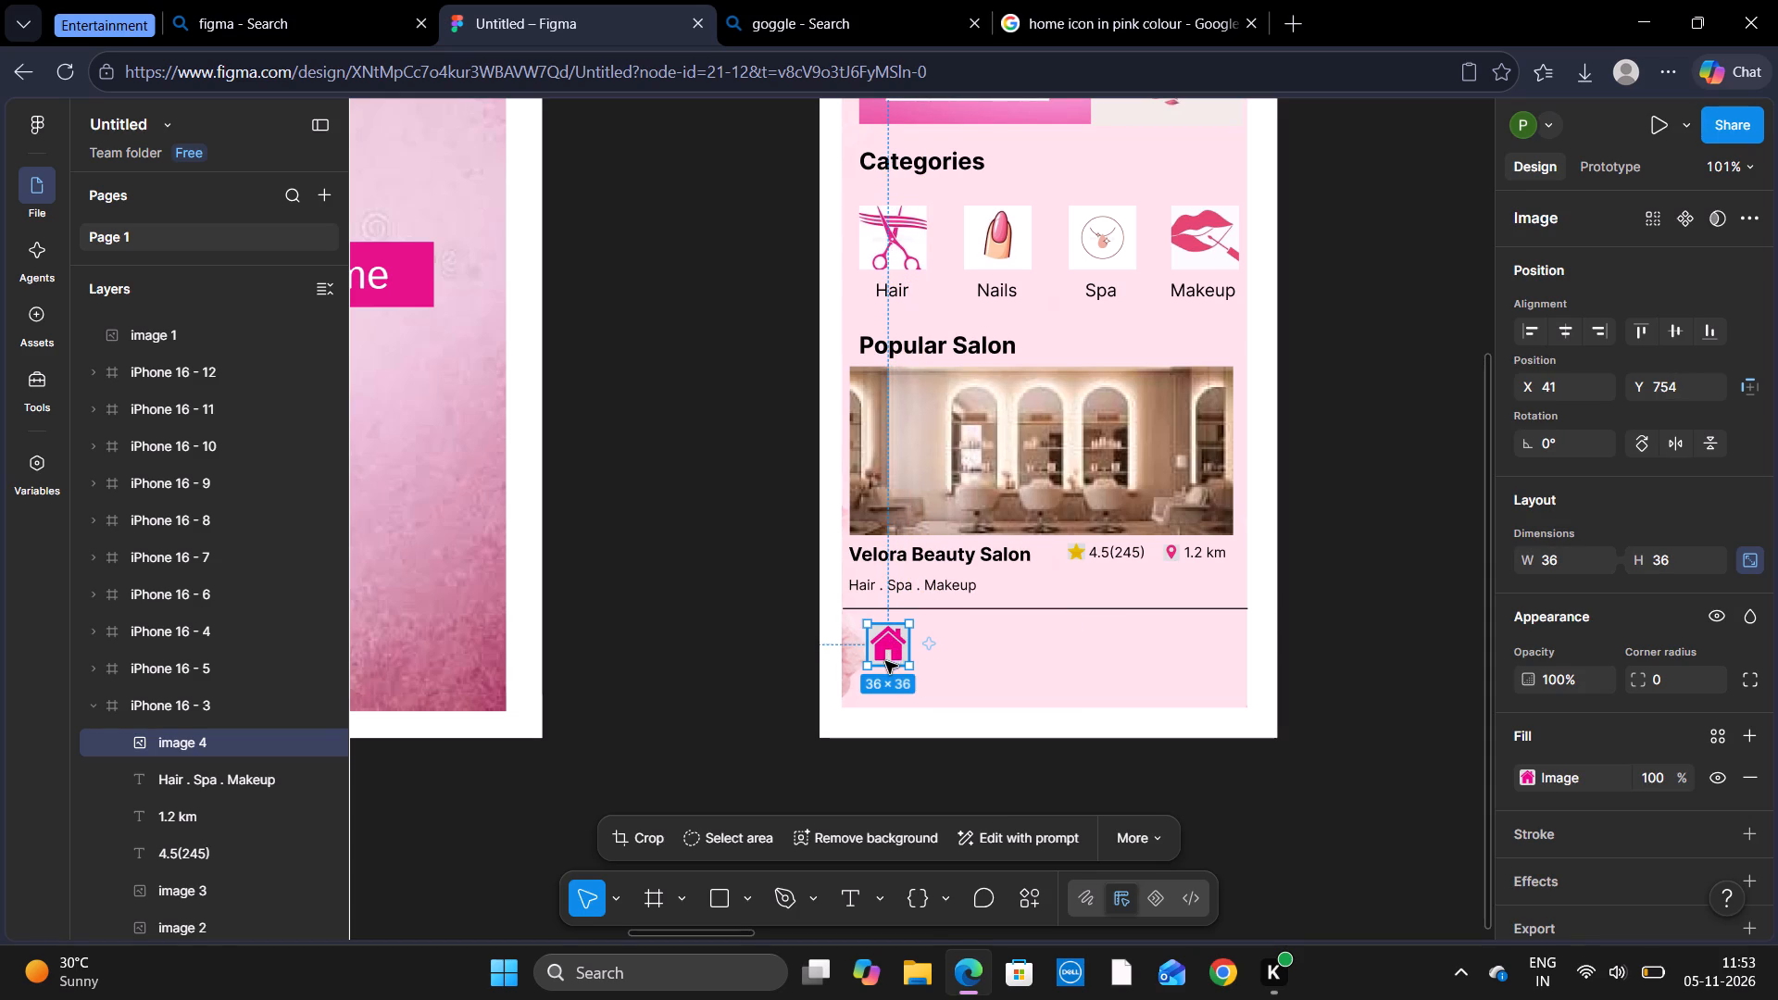
click(888, 642)
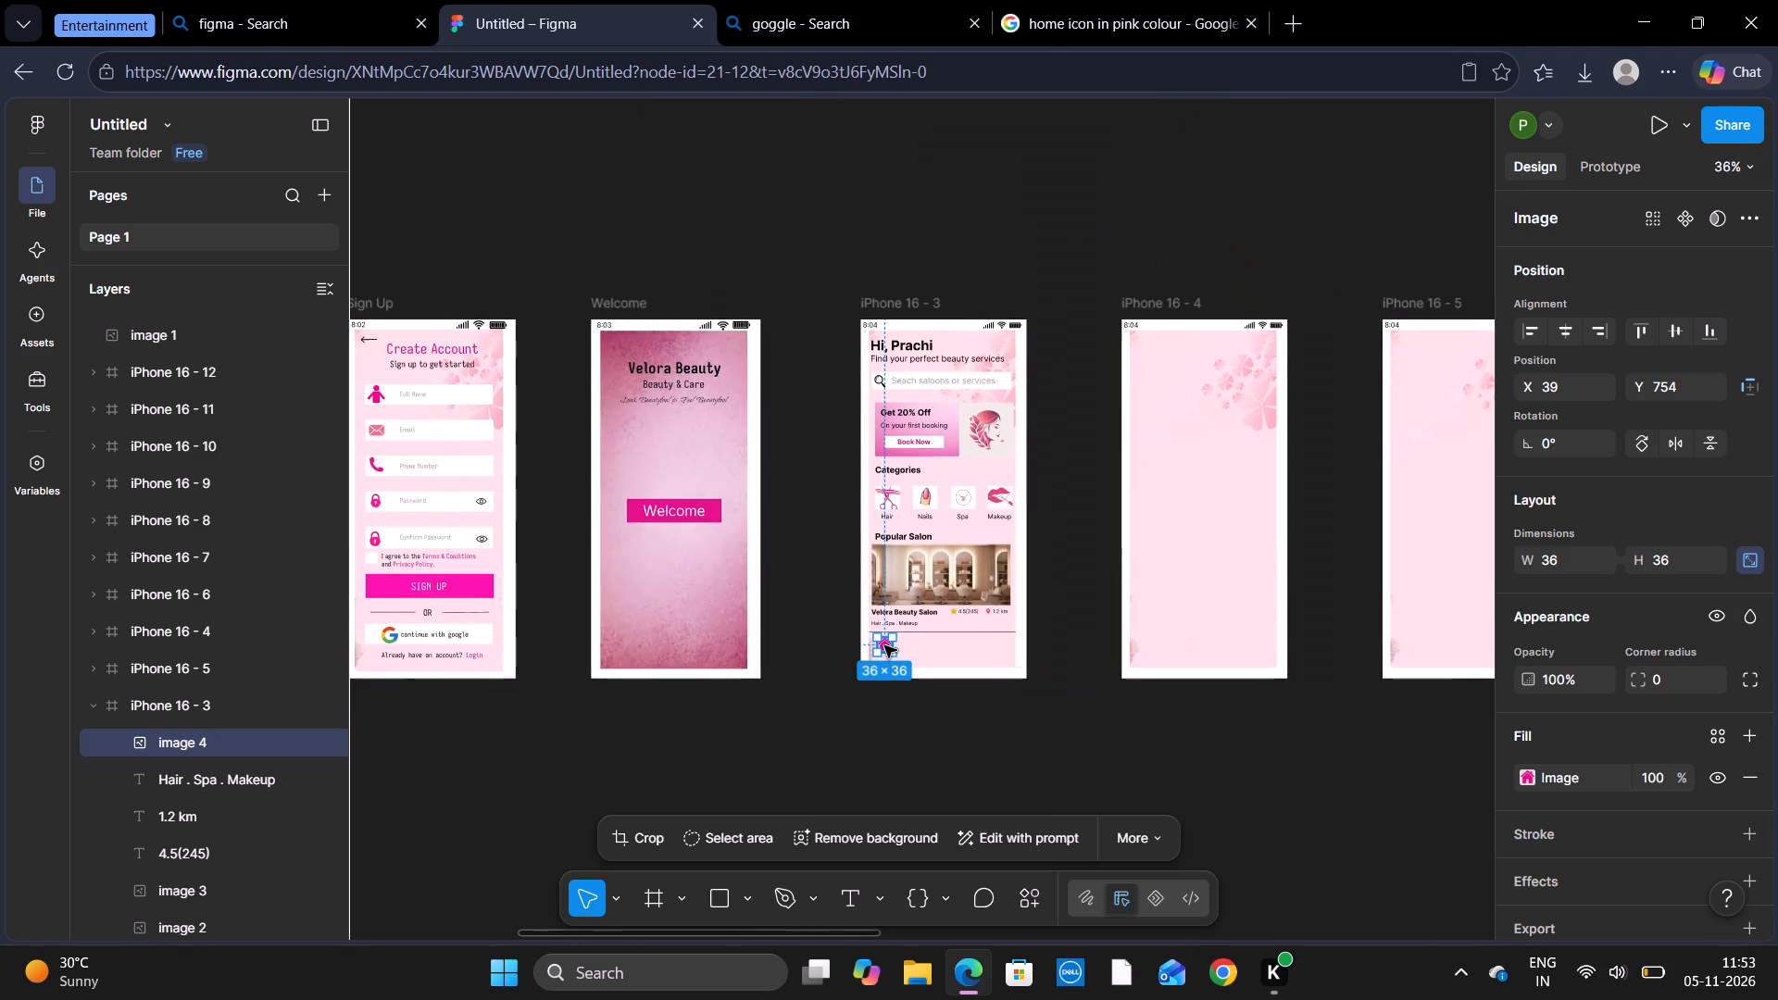
Enlarge the home icon to 41 × 41 and place it at about X 36, Y 760 under the salon listing's divider.
scroll(884, 645, left, 1)
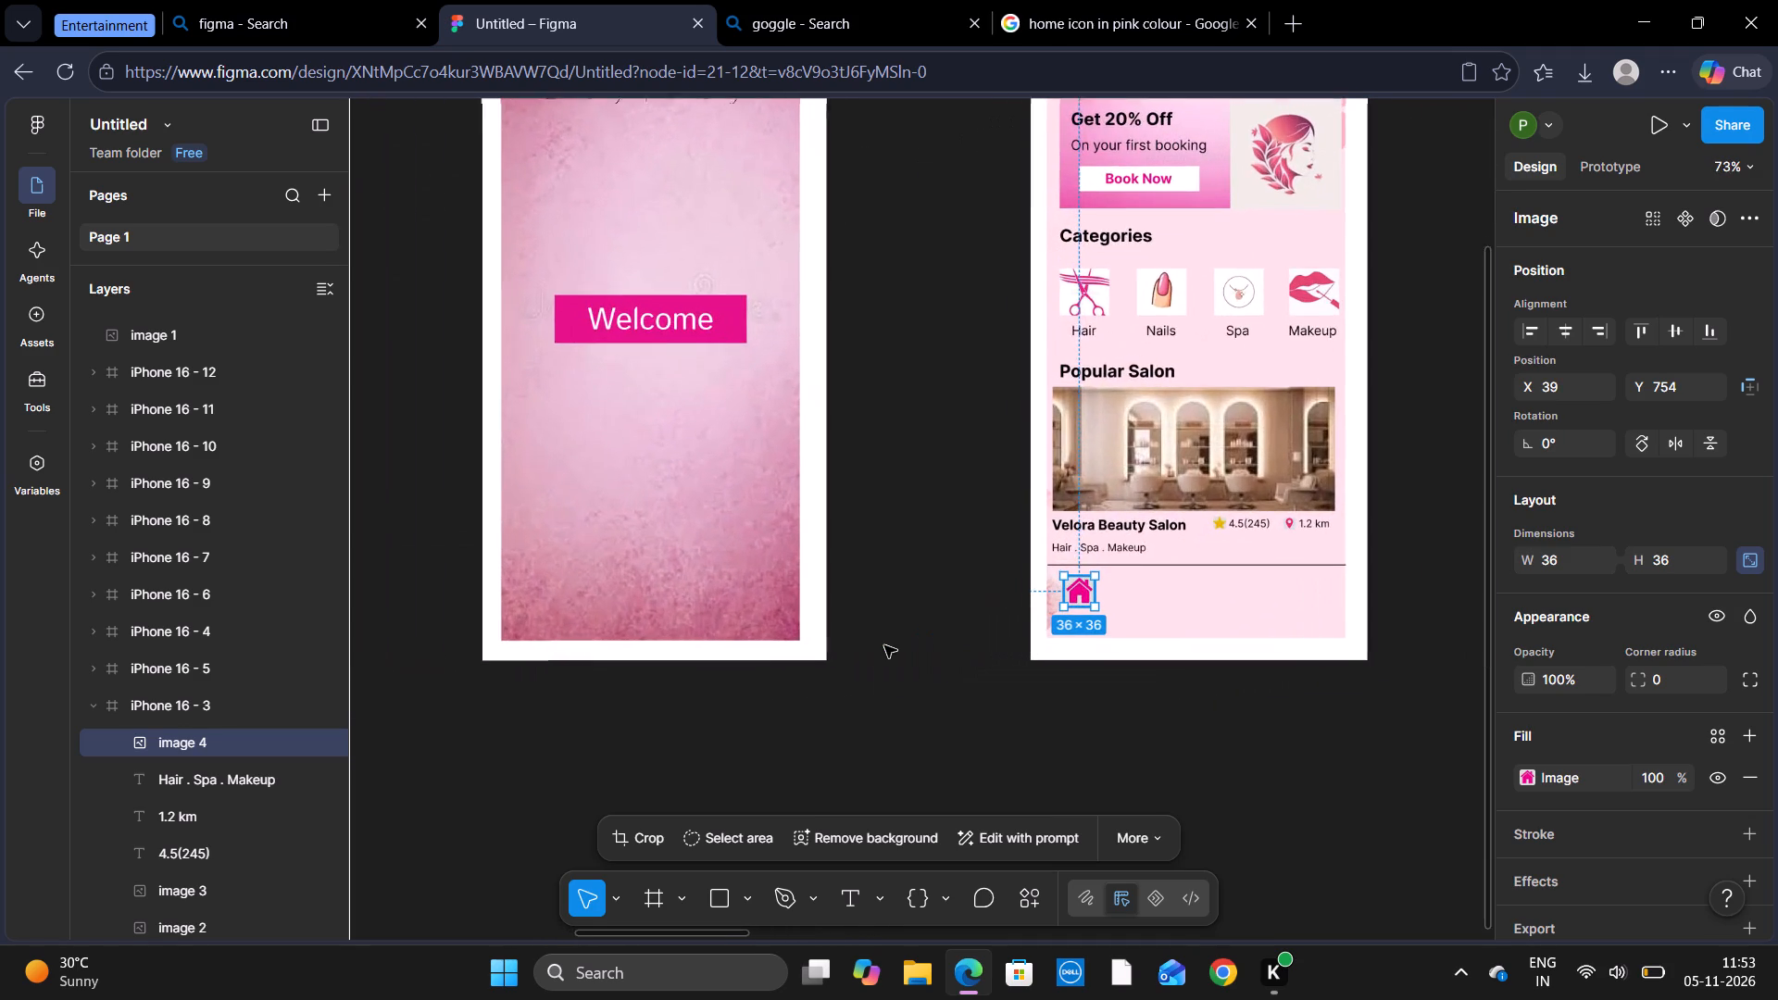
scroll(884, 645, left, 1)
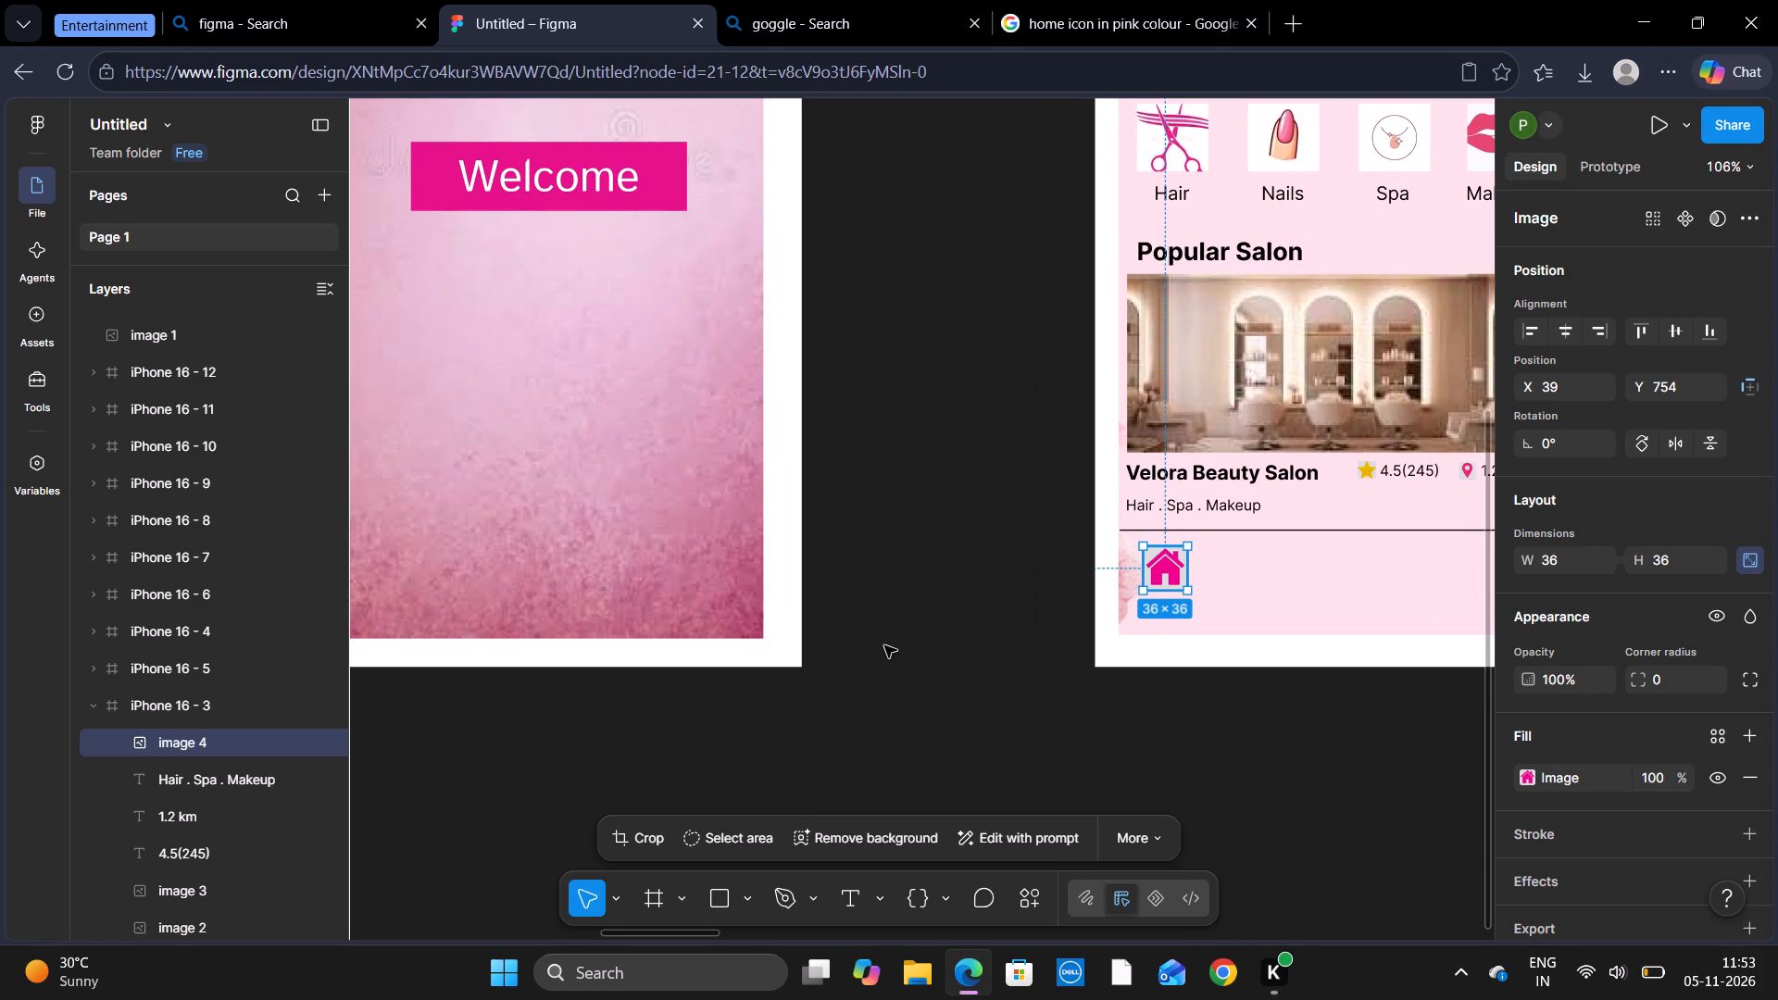
drag(1190, 553, 1195, 544)
click(1195, 544)
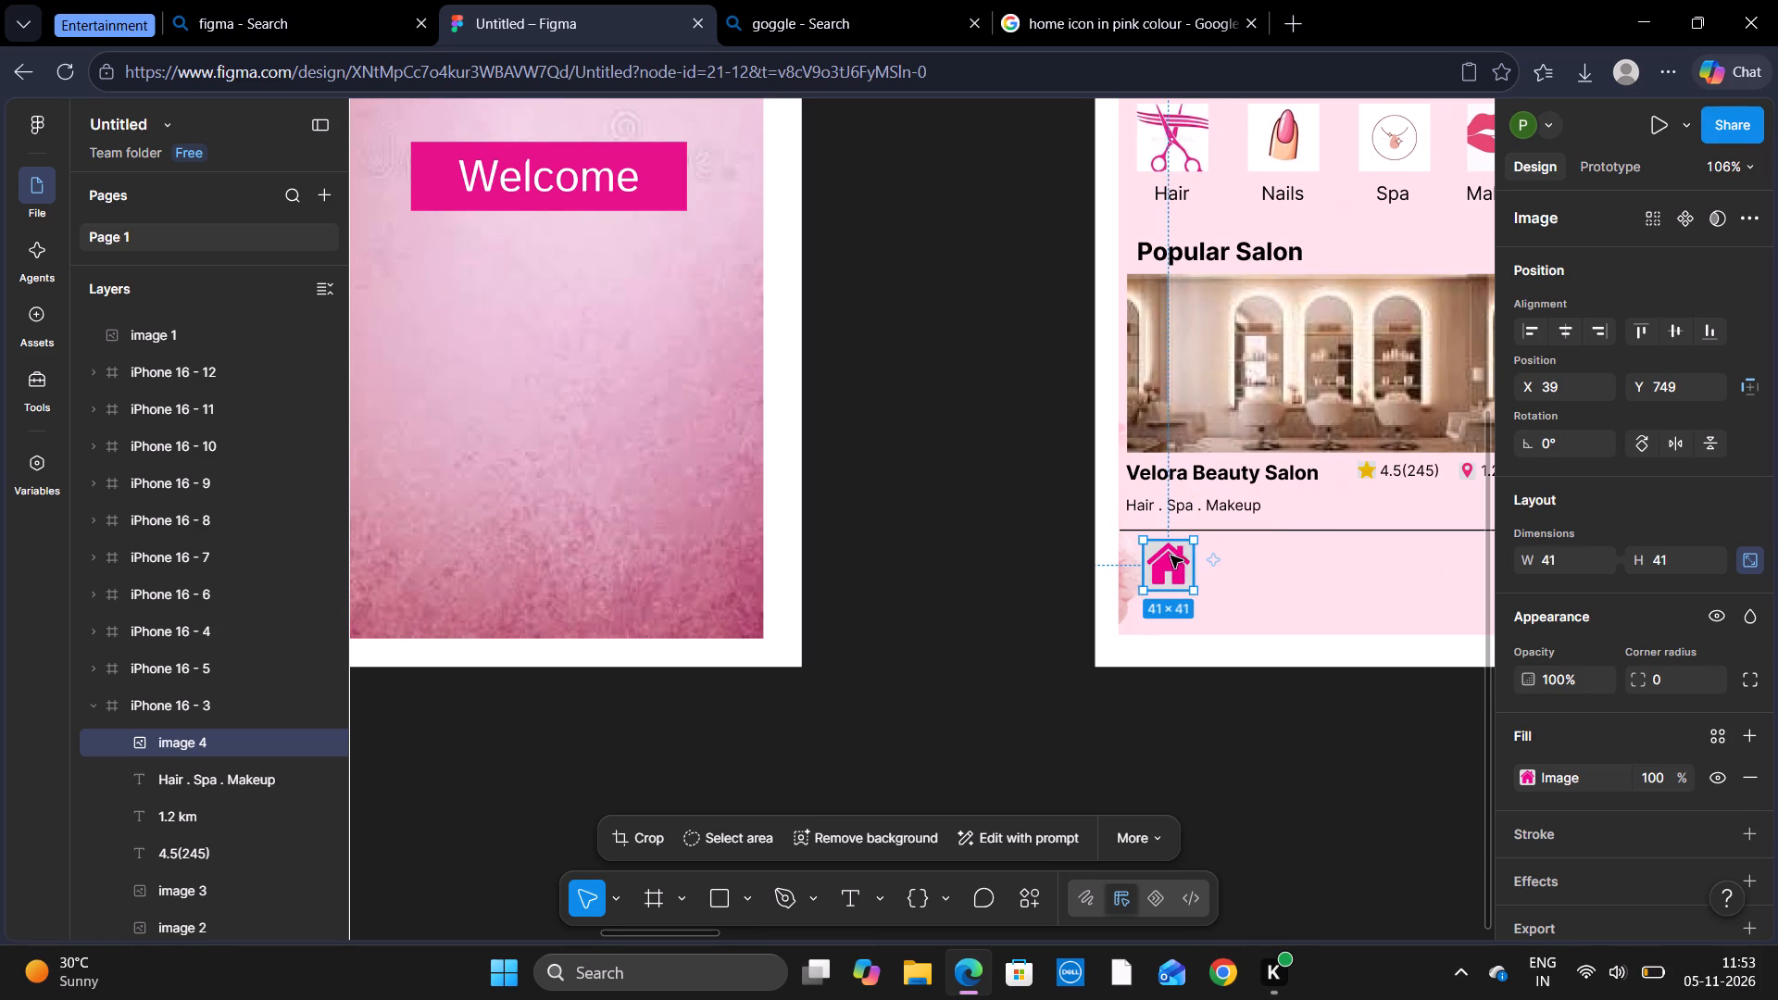
drag(1171, 556, 1165, 569)
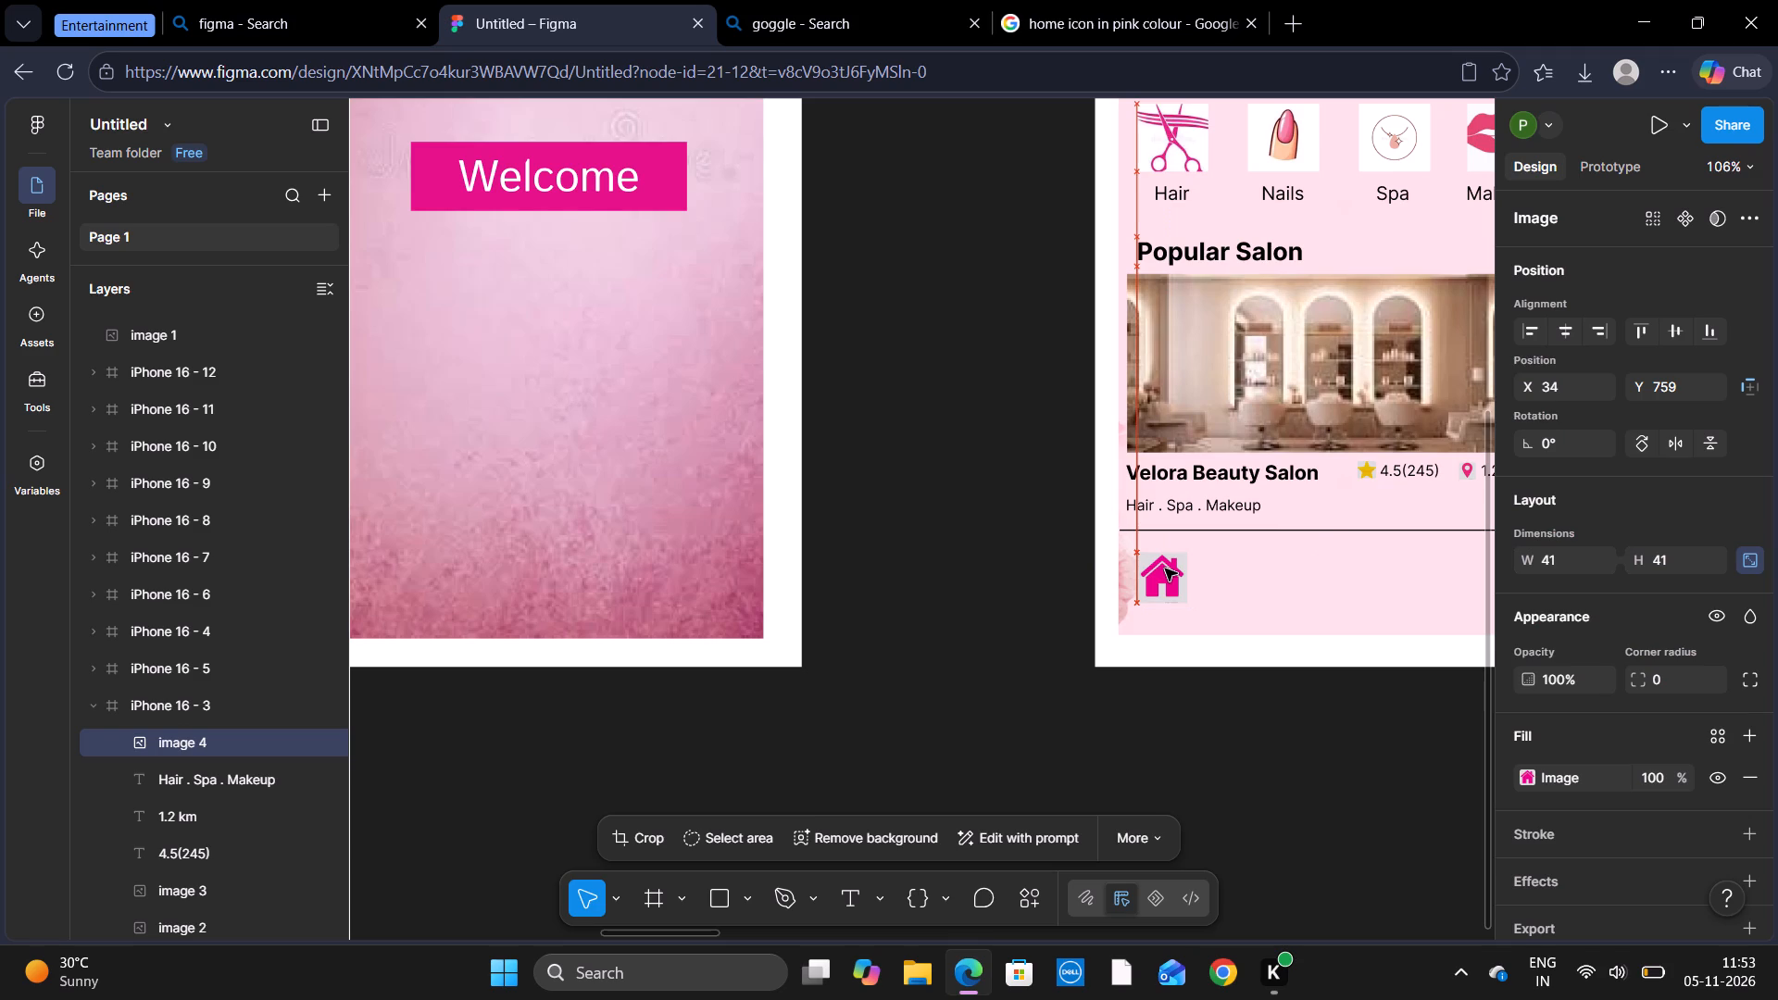
drag(1165, 569, 1154, 573)
click(983, 650)
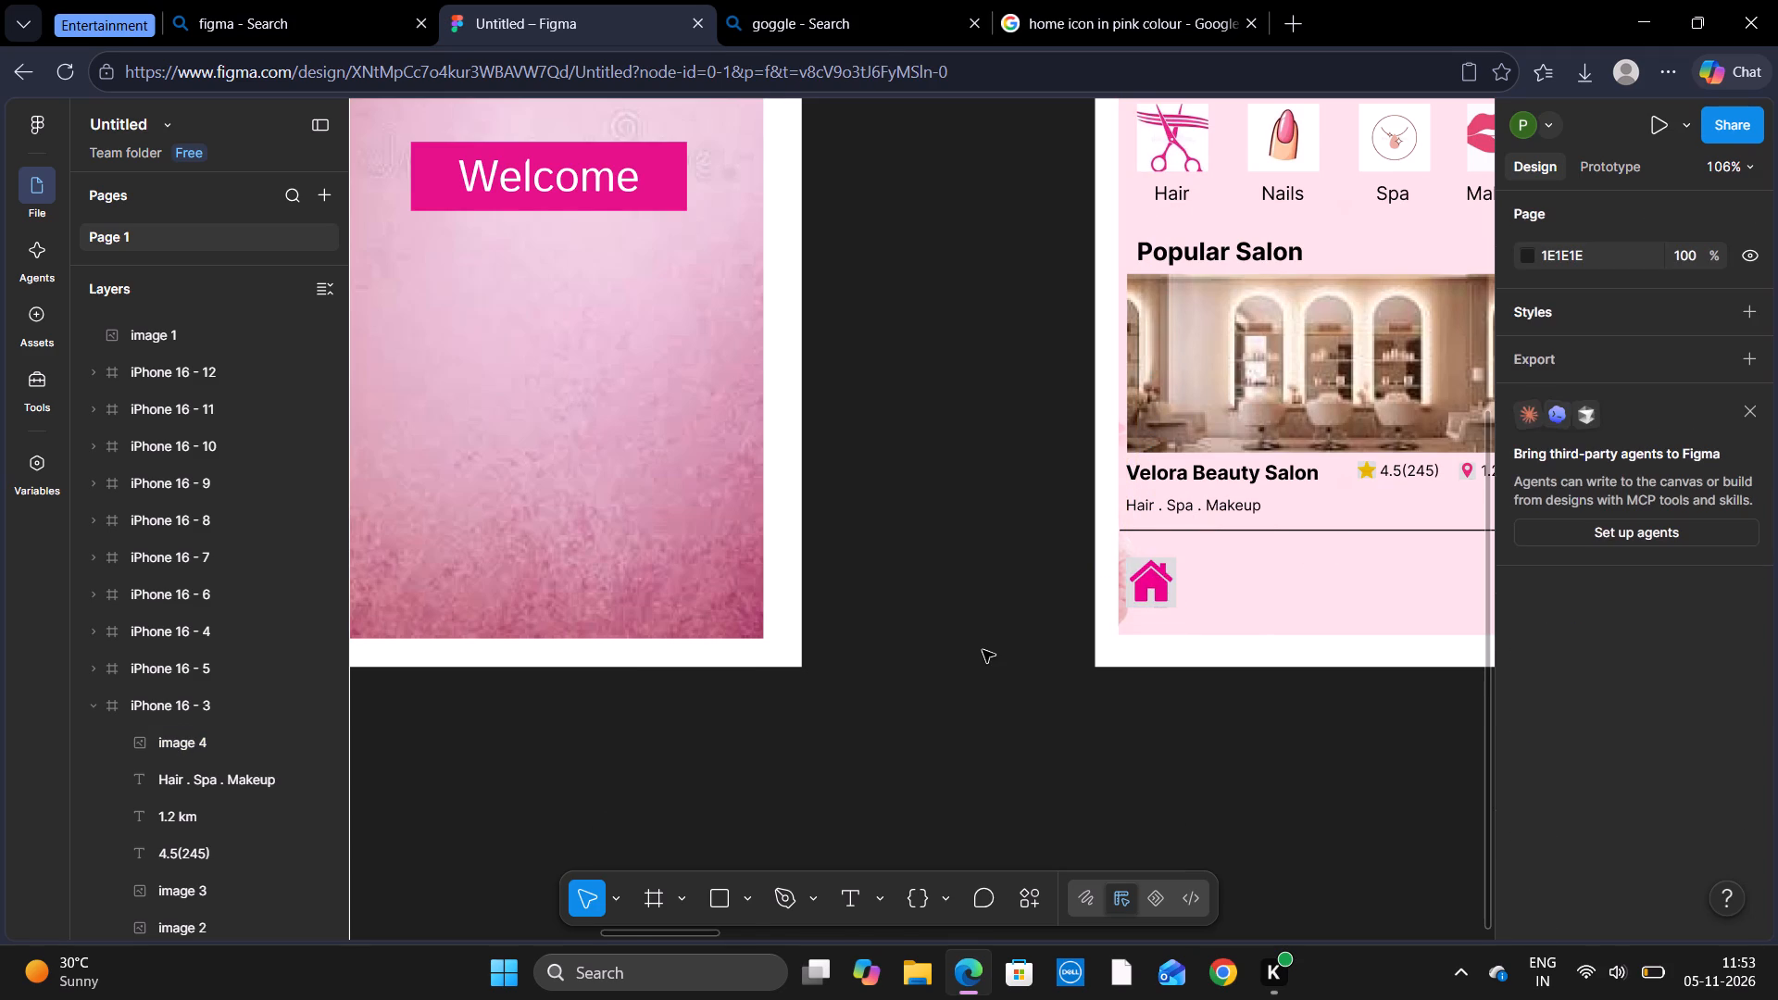
scroll(983, 650, left, 2)
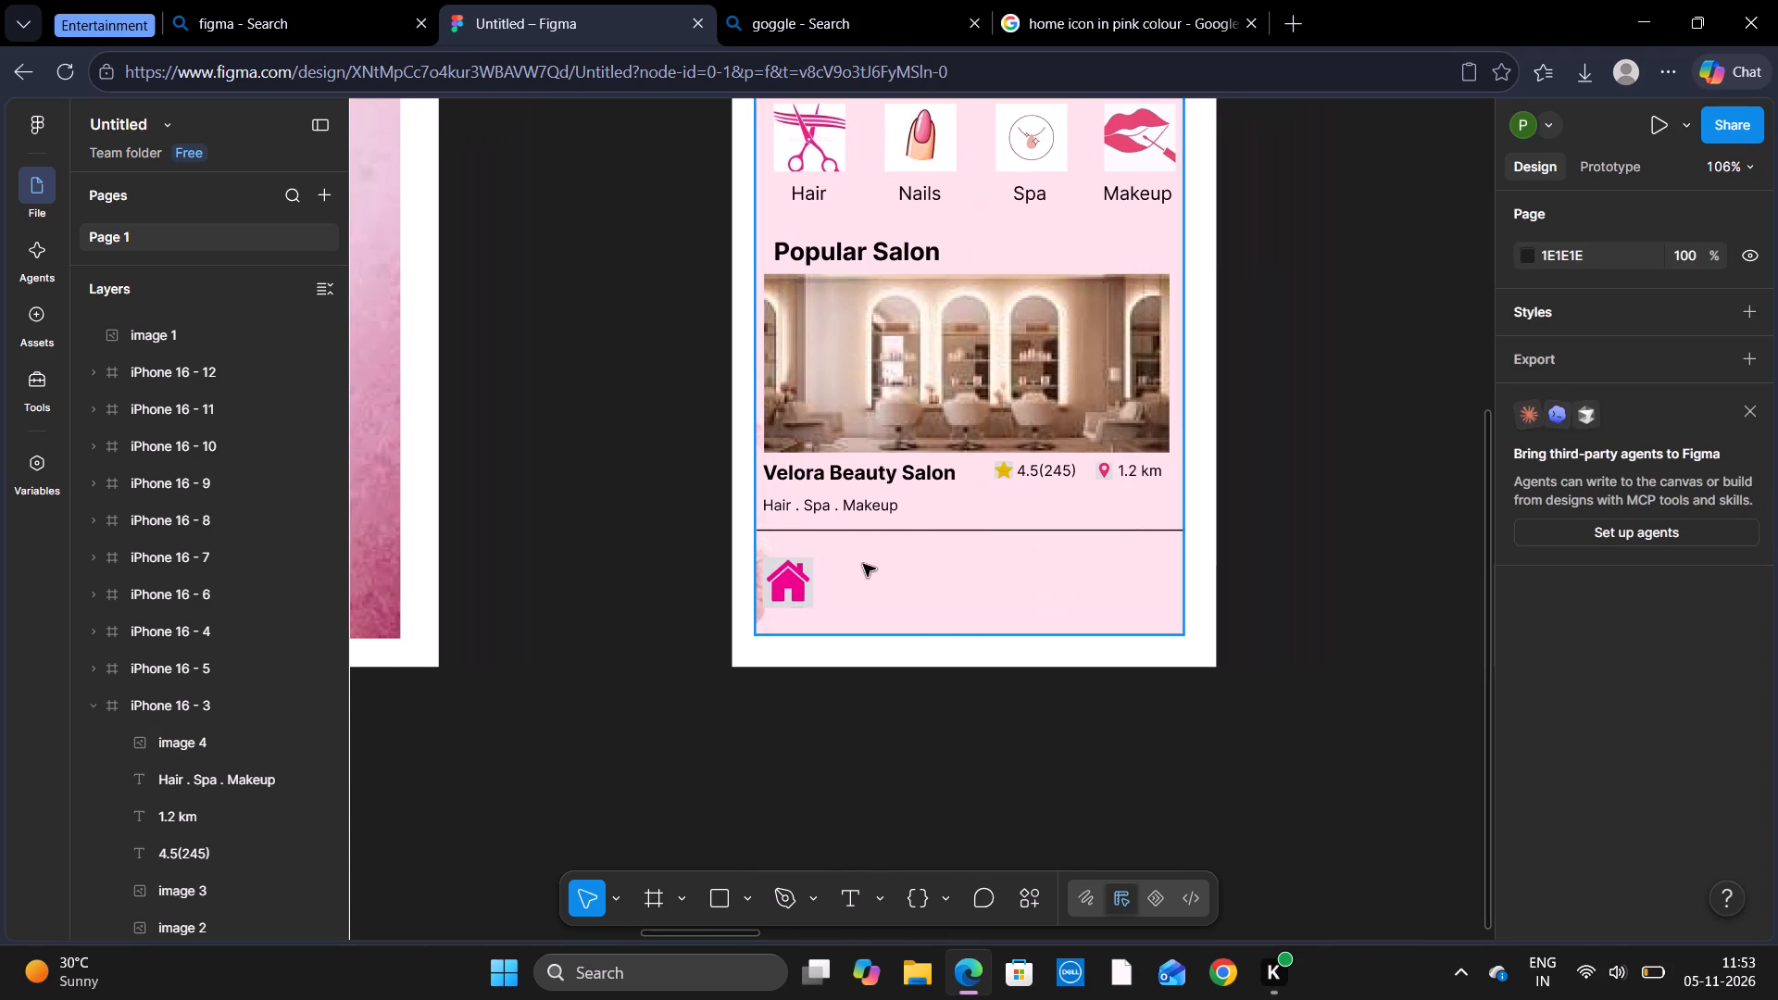
drag(796, 571, 808, 569)
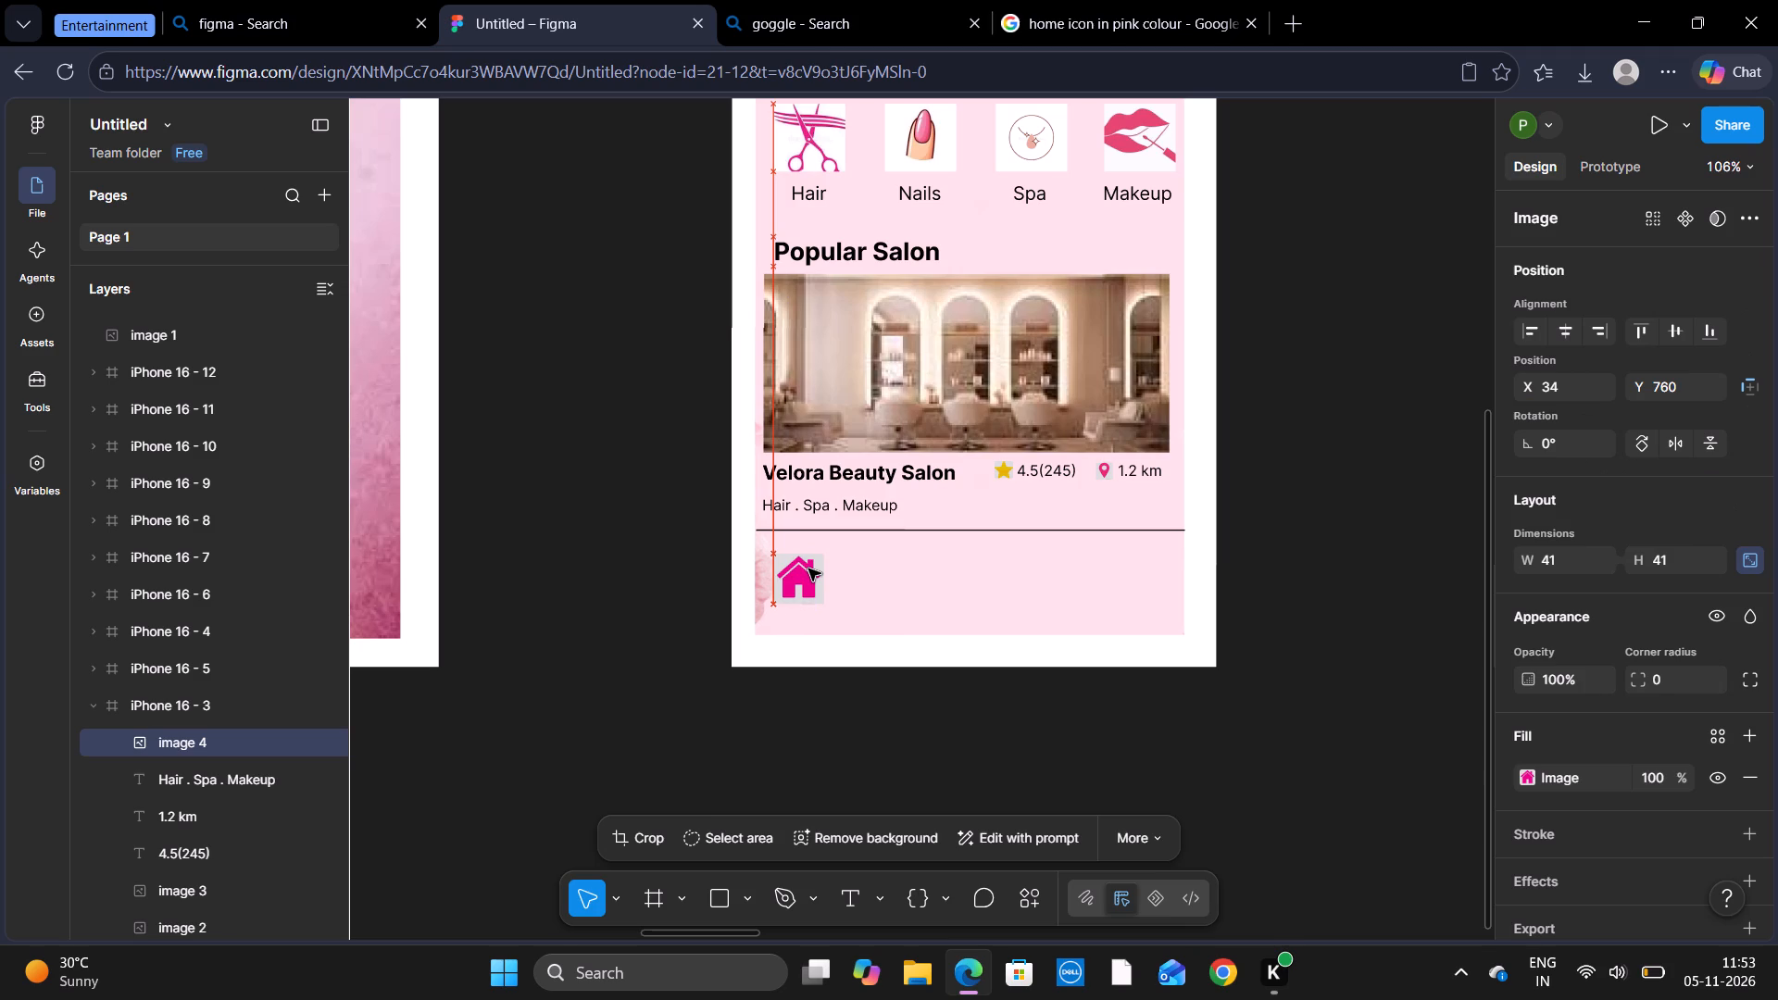
drag(808, 569, 811, 569)
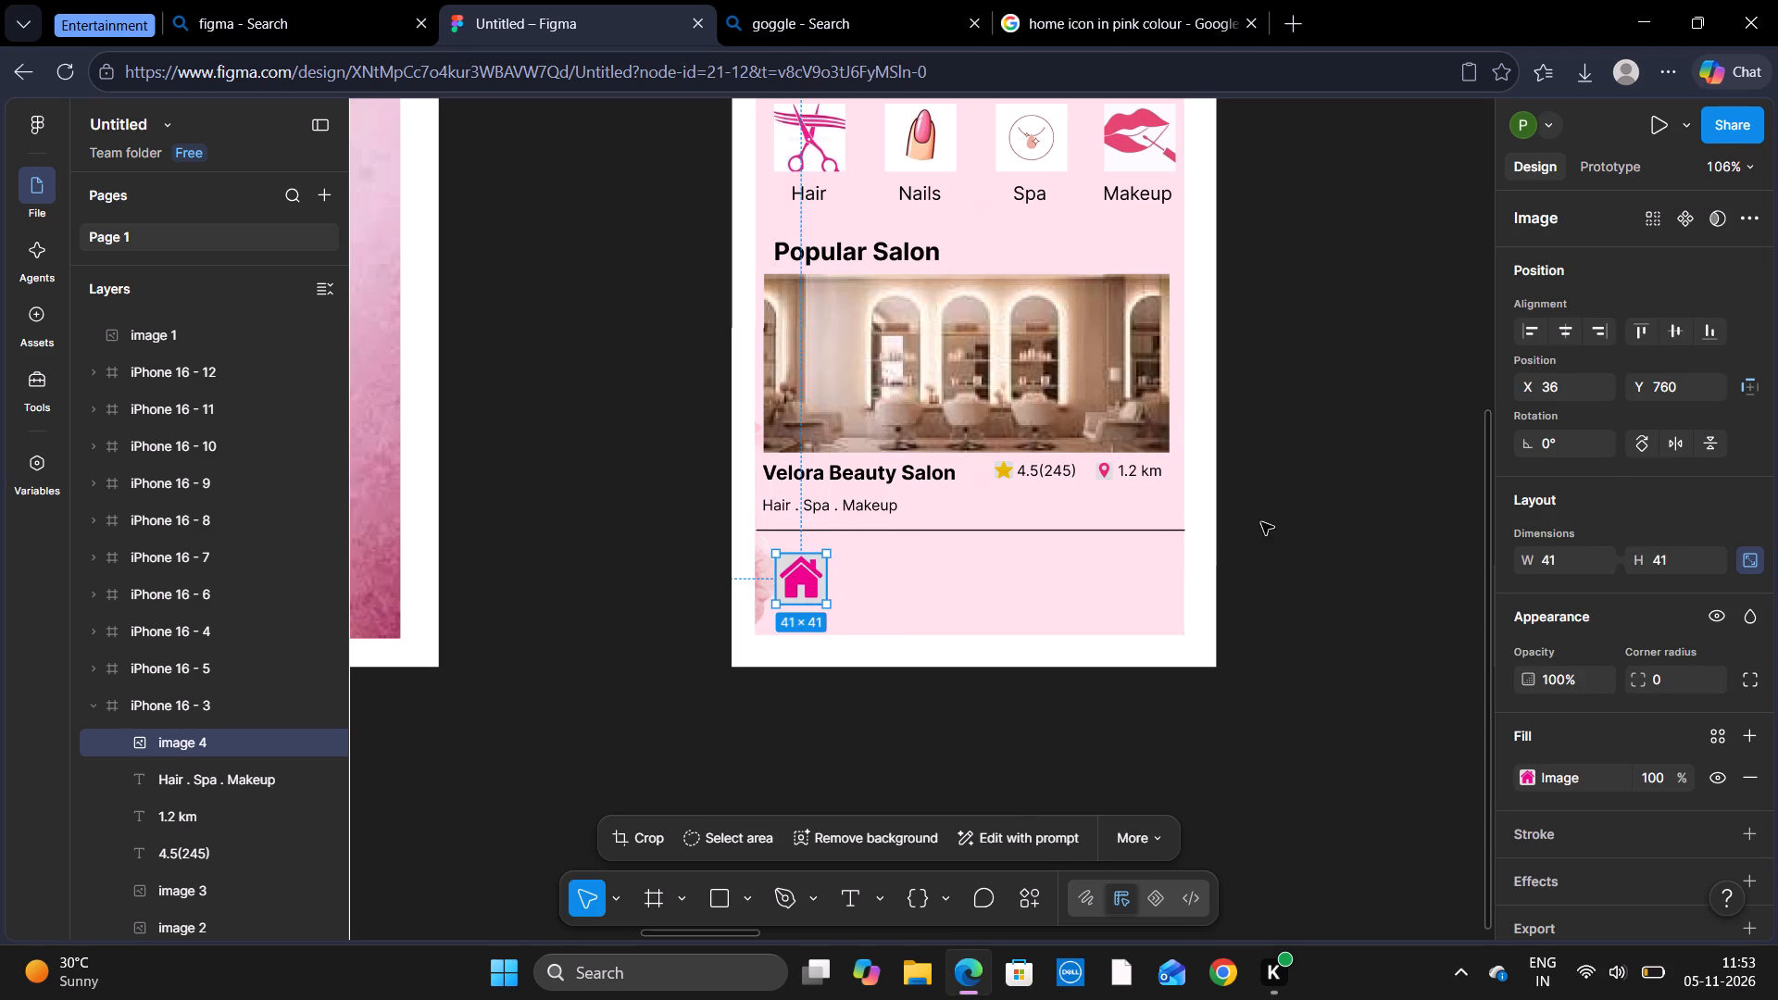
click(1336, 518)
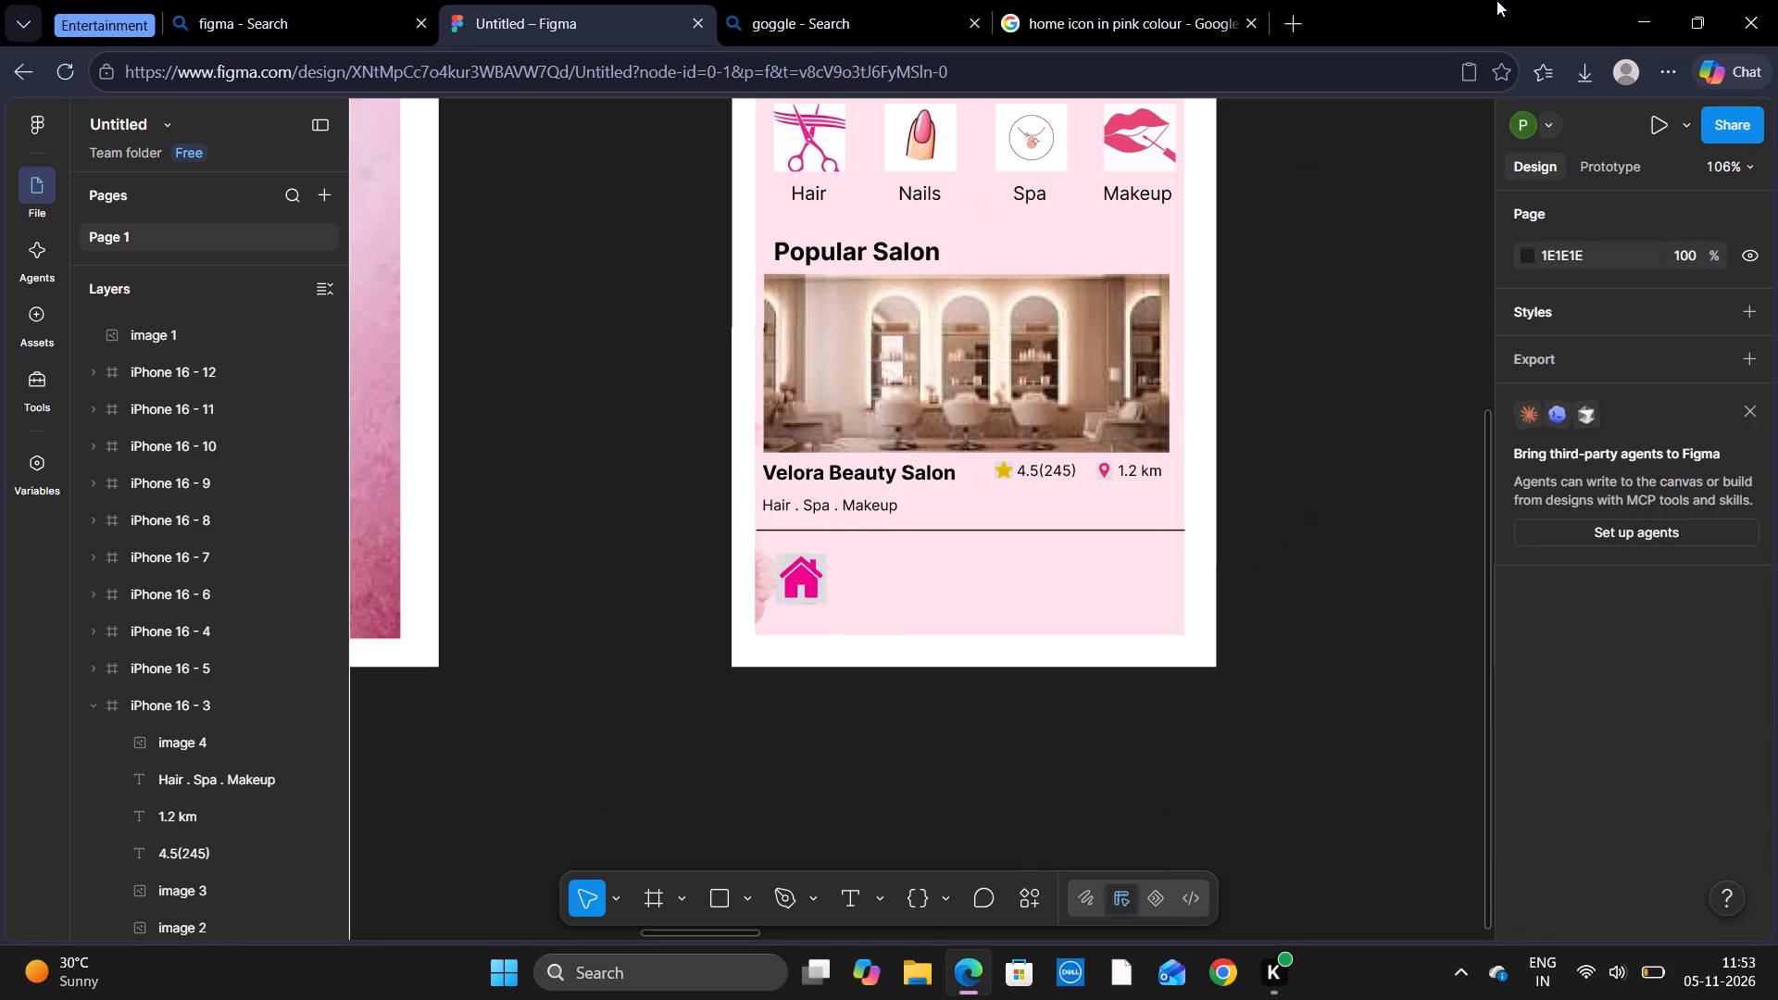
Search Google for "search icon in black and white colour".
click(1228, 28)
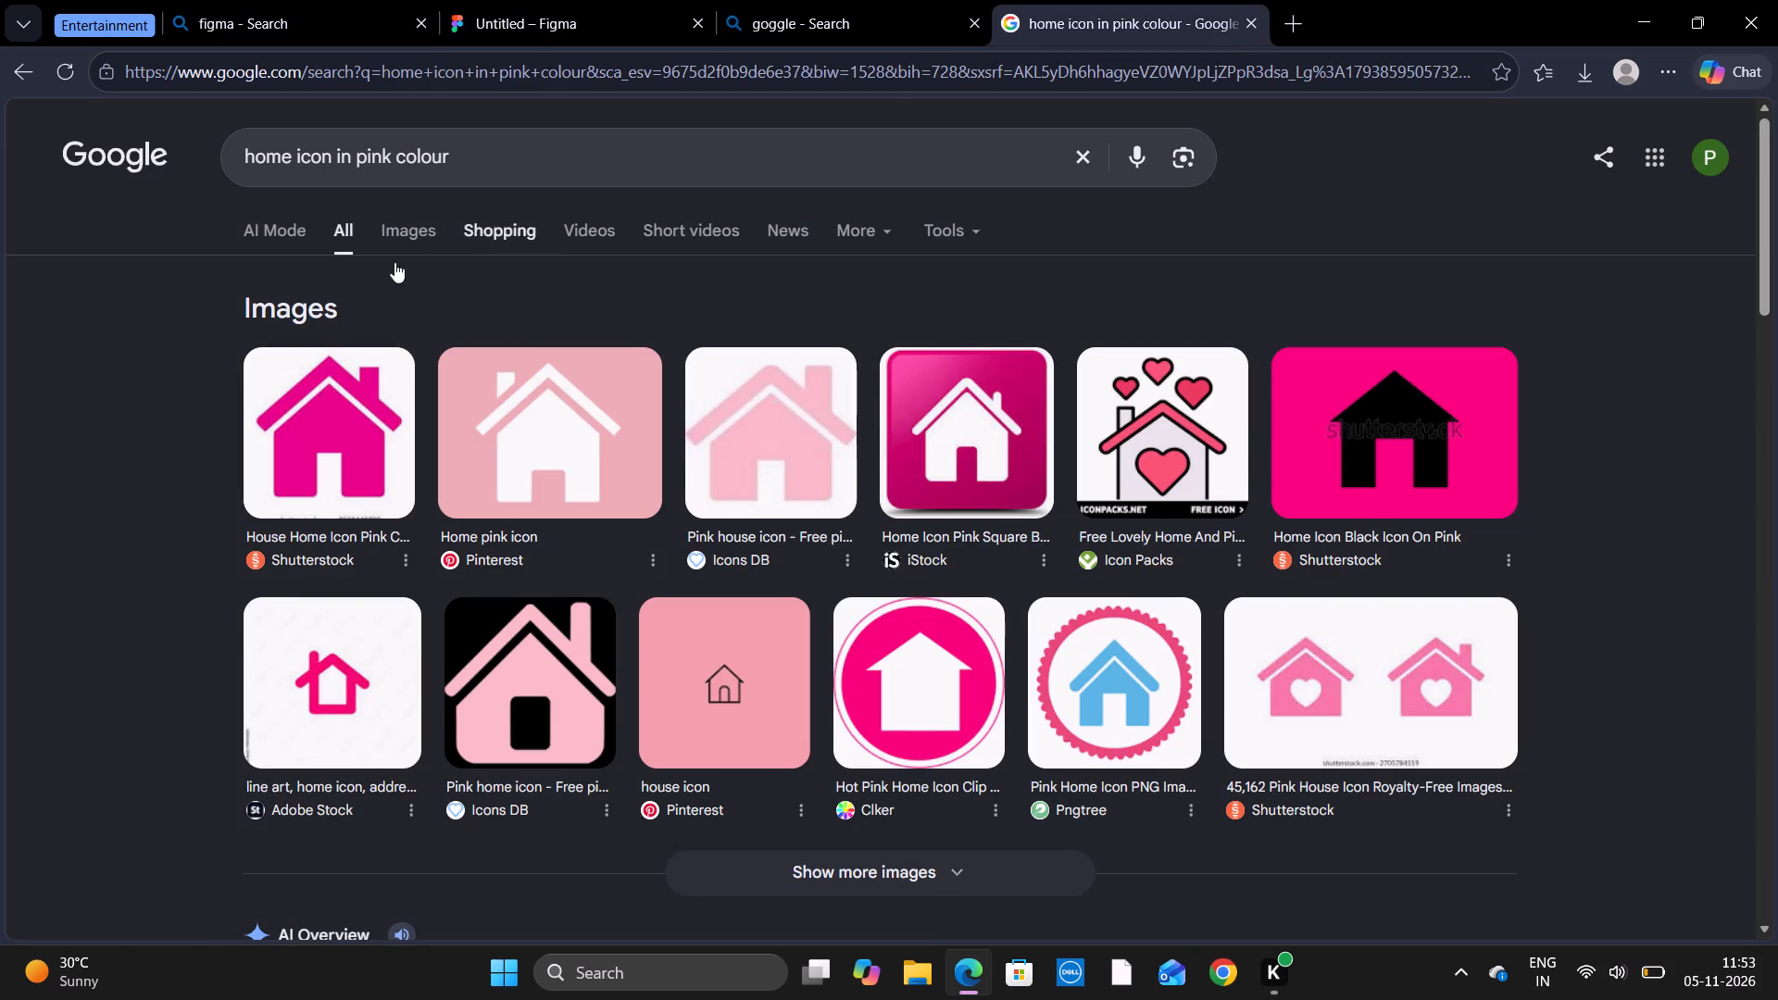
click(473, 141)
key(BackSpace)
key(BackSpace)
key(BackSpace)
key(BackSpace)
key(BackSpace)
key(BackSpace)
key(BackSpace)
key(BackSpace)
key(BackSpace)
key(BackSpace)
key(BackSpace)
key(BackSpace)
key(BackSpace)
key(BackSpace)
key(BackSpace)
key(BackSpace)
key(BackSpace)
key(BackSpace)
key(BackSpace)
key(BackSpace)
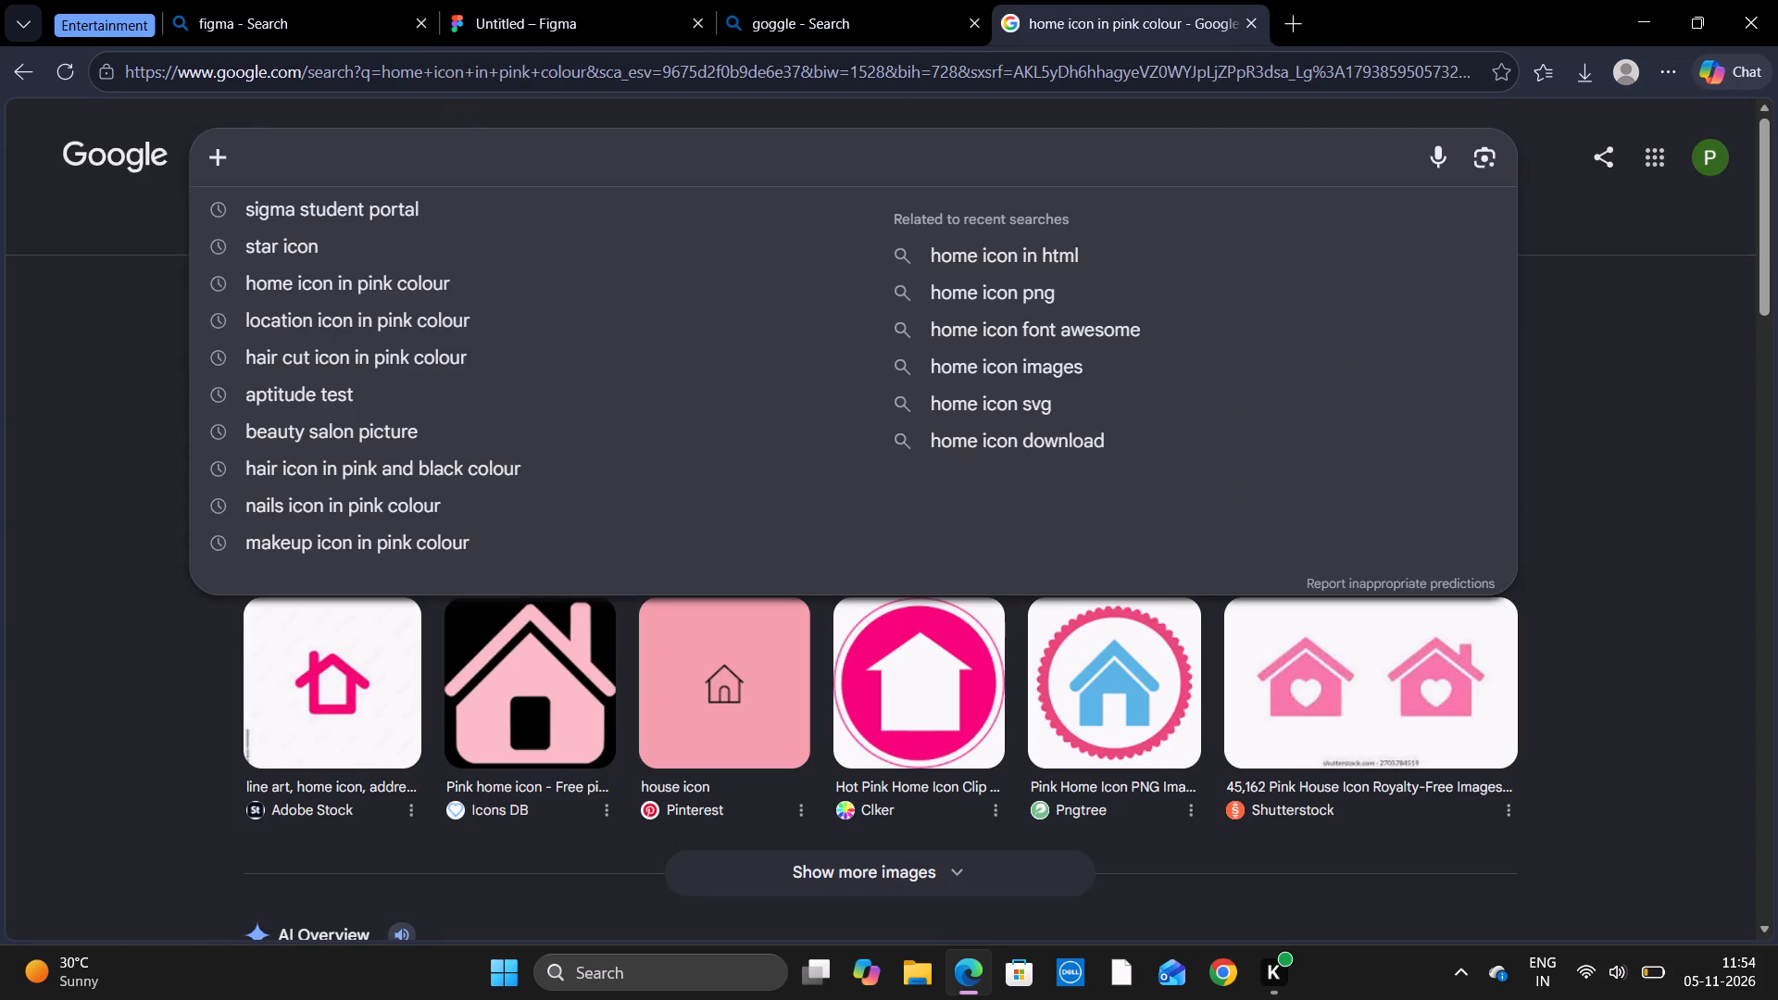
key(BackSpace)
key(BackSpace)
text(ser)
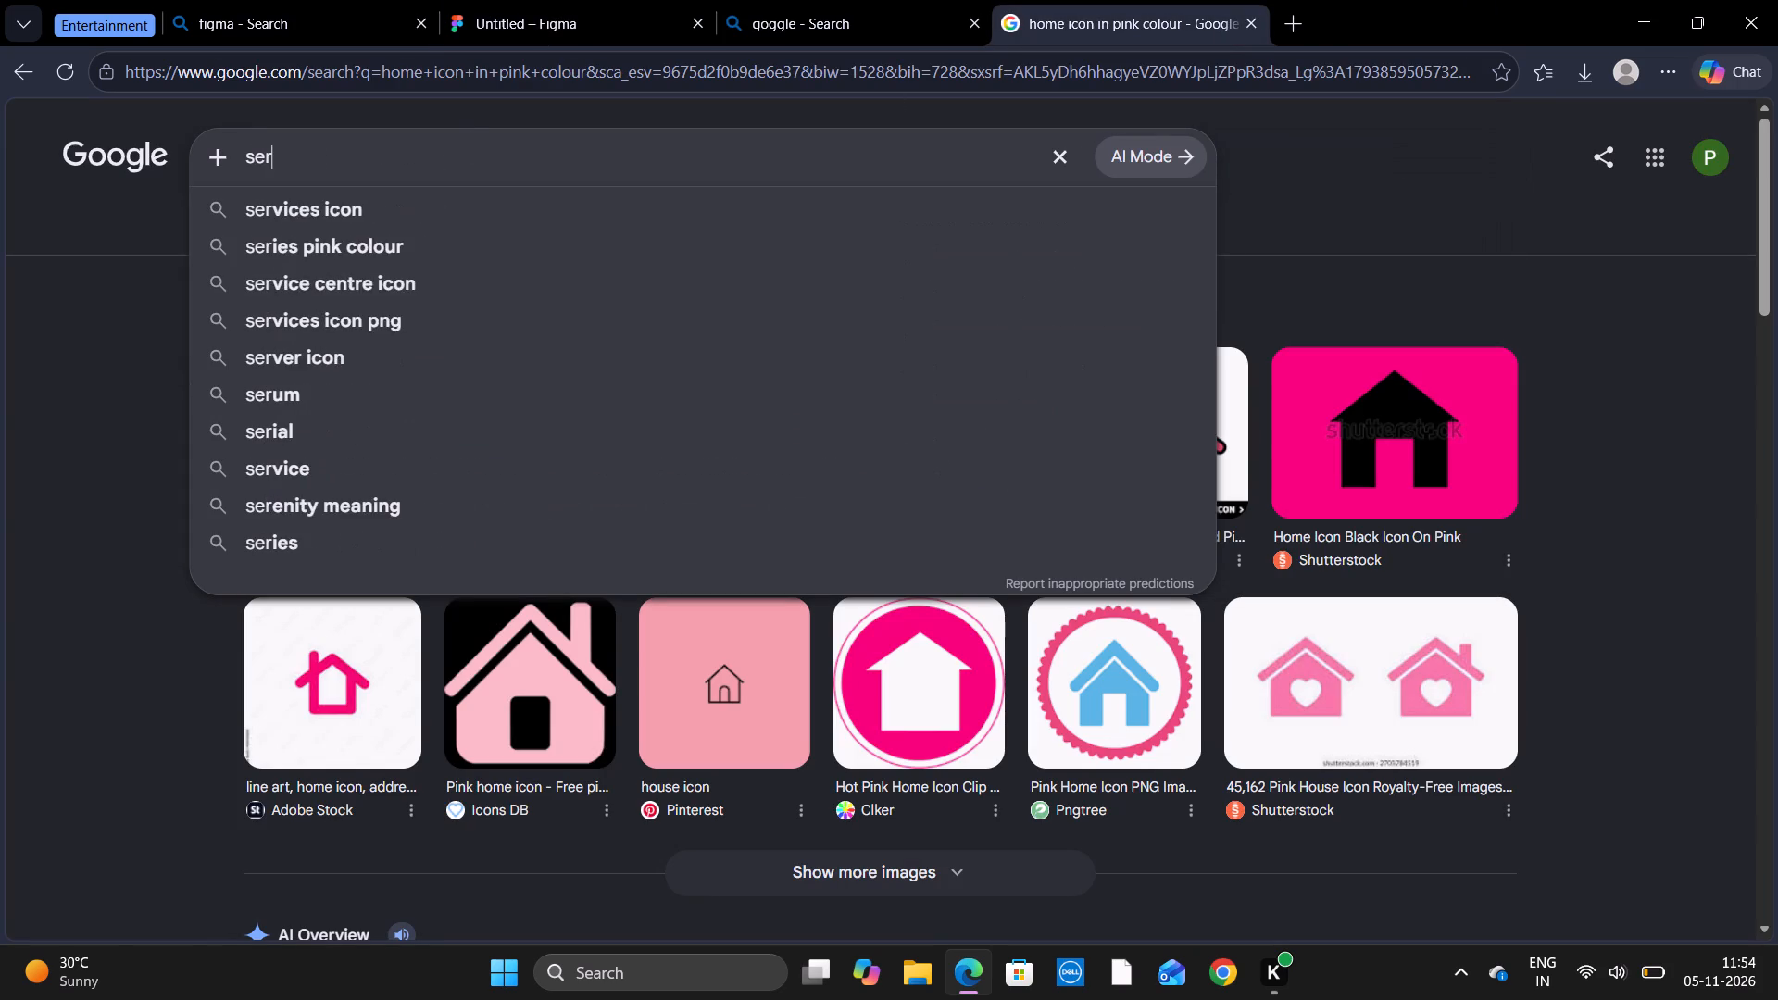
key(BackSpace)
text(arch icon o)
key(BackSpace)
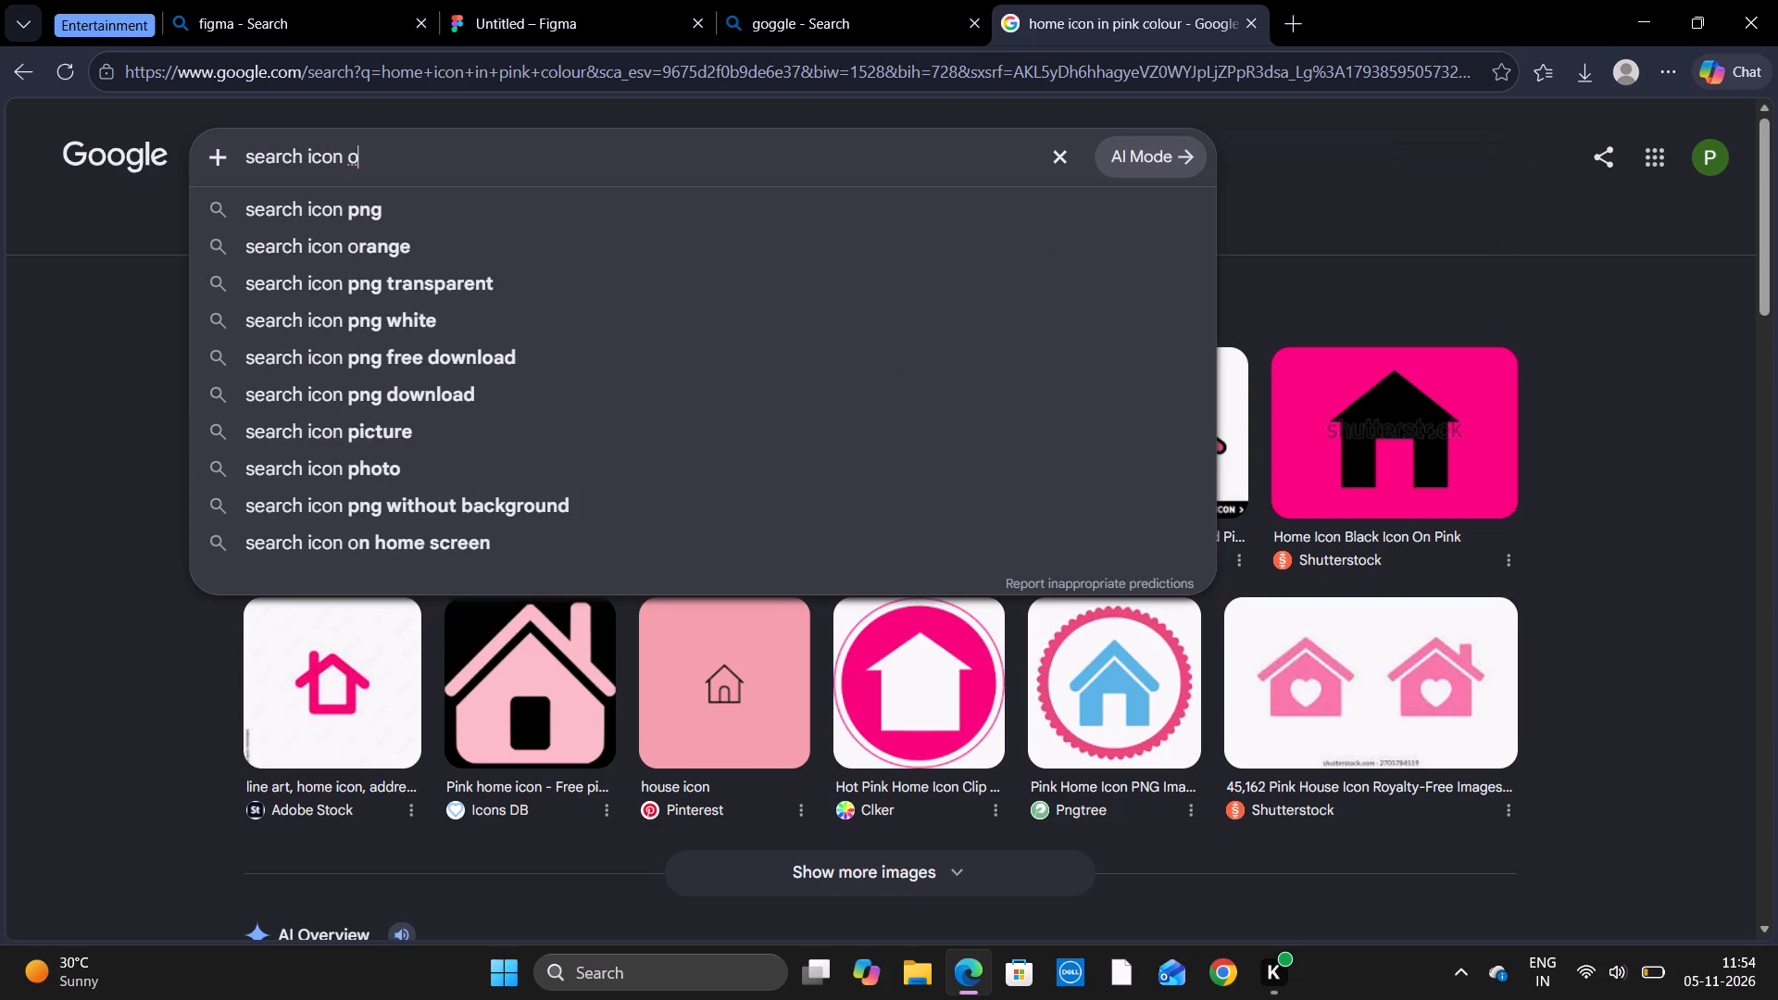
text(in black and wh)
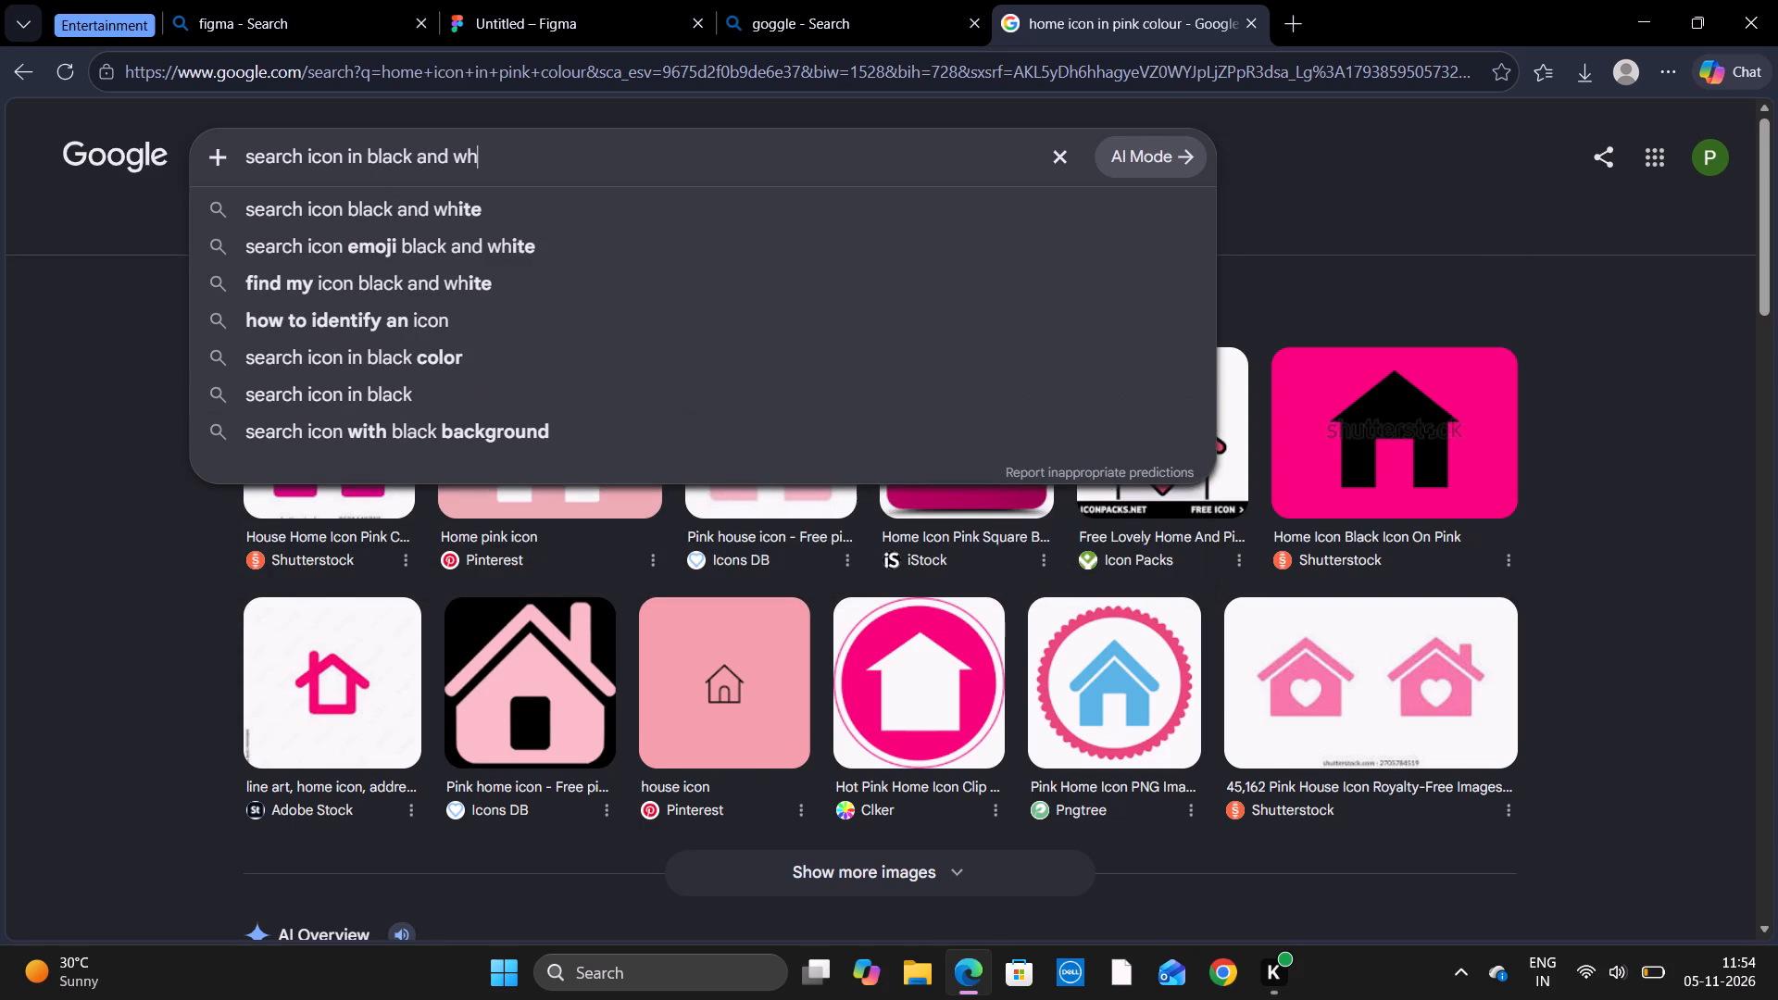
key(i)
text(te colour)
key(Return)
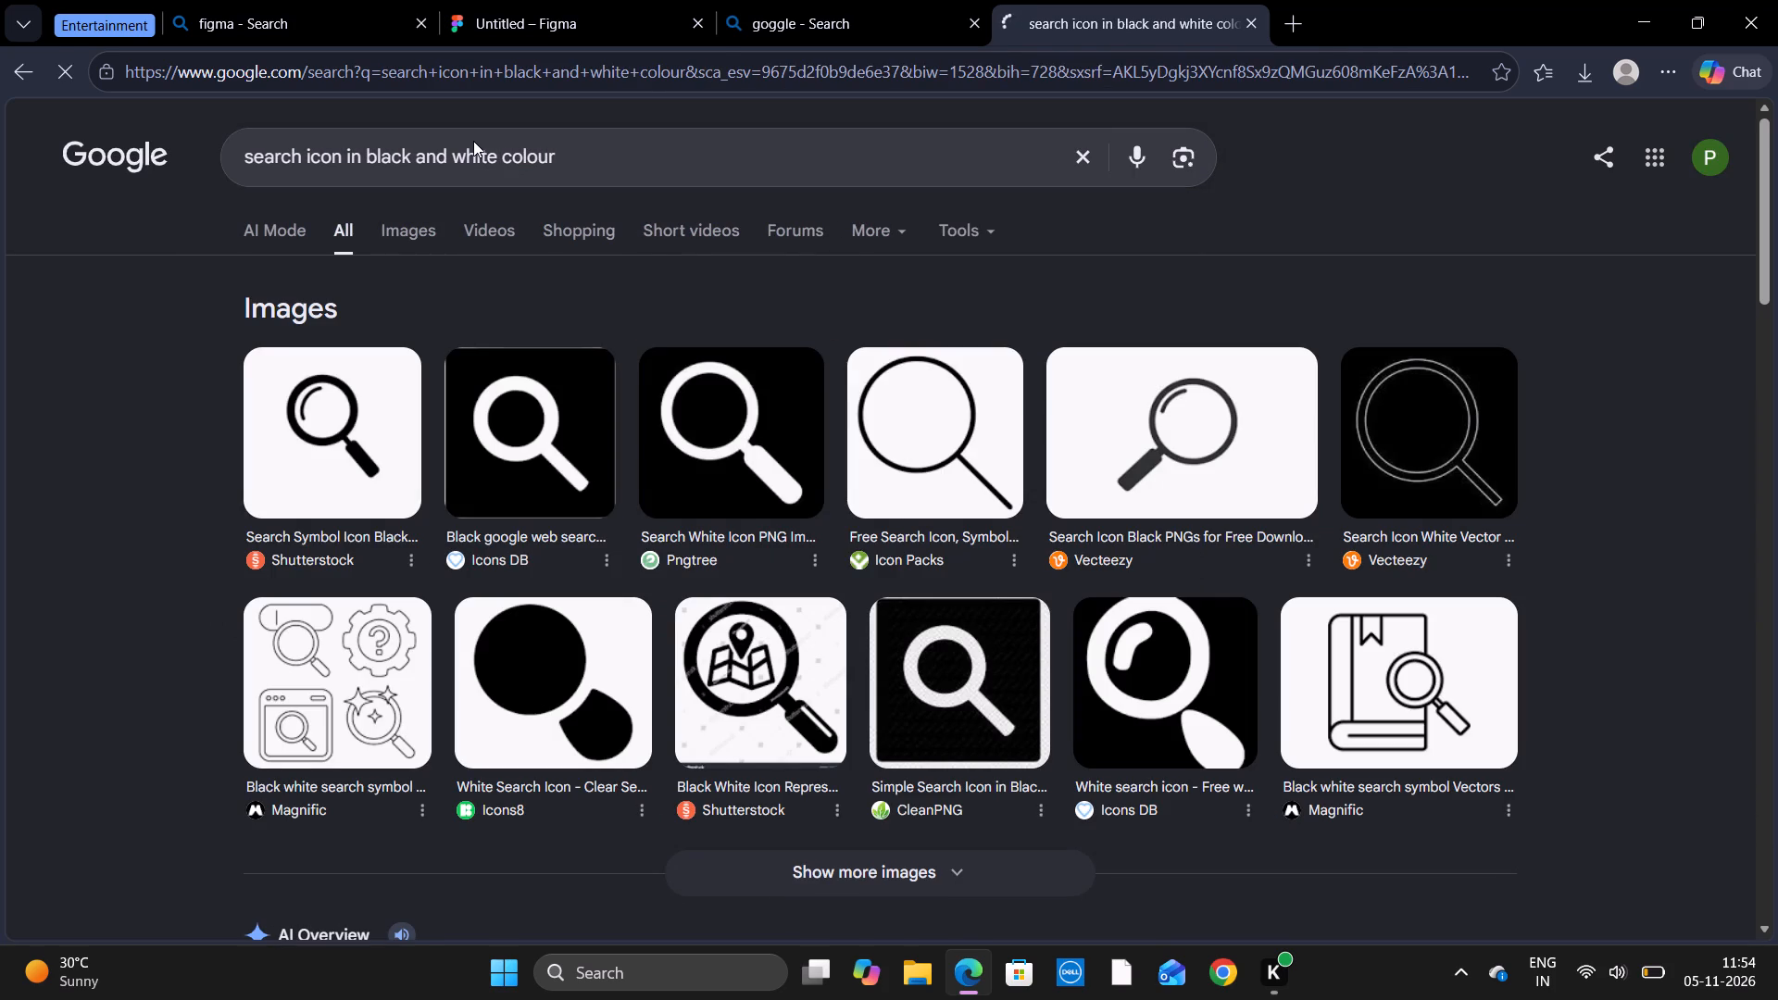
Copy the black magnifying glass image from Shutterstock and paste it into the home screen in Figma.
right_click(308, 502)
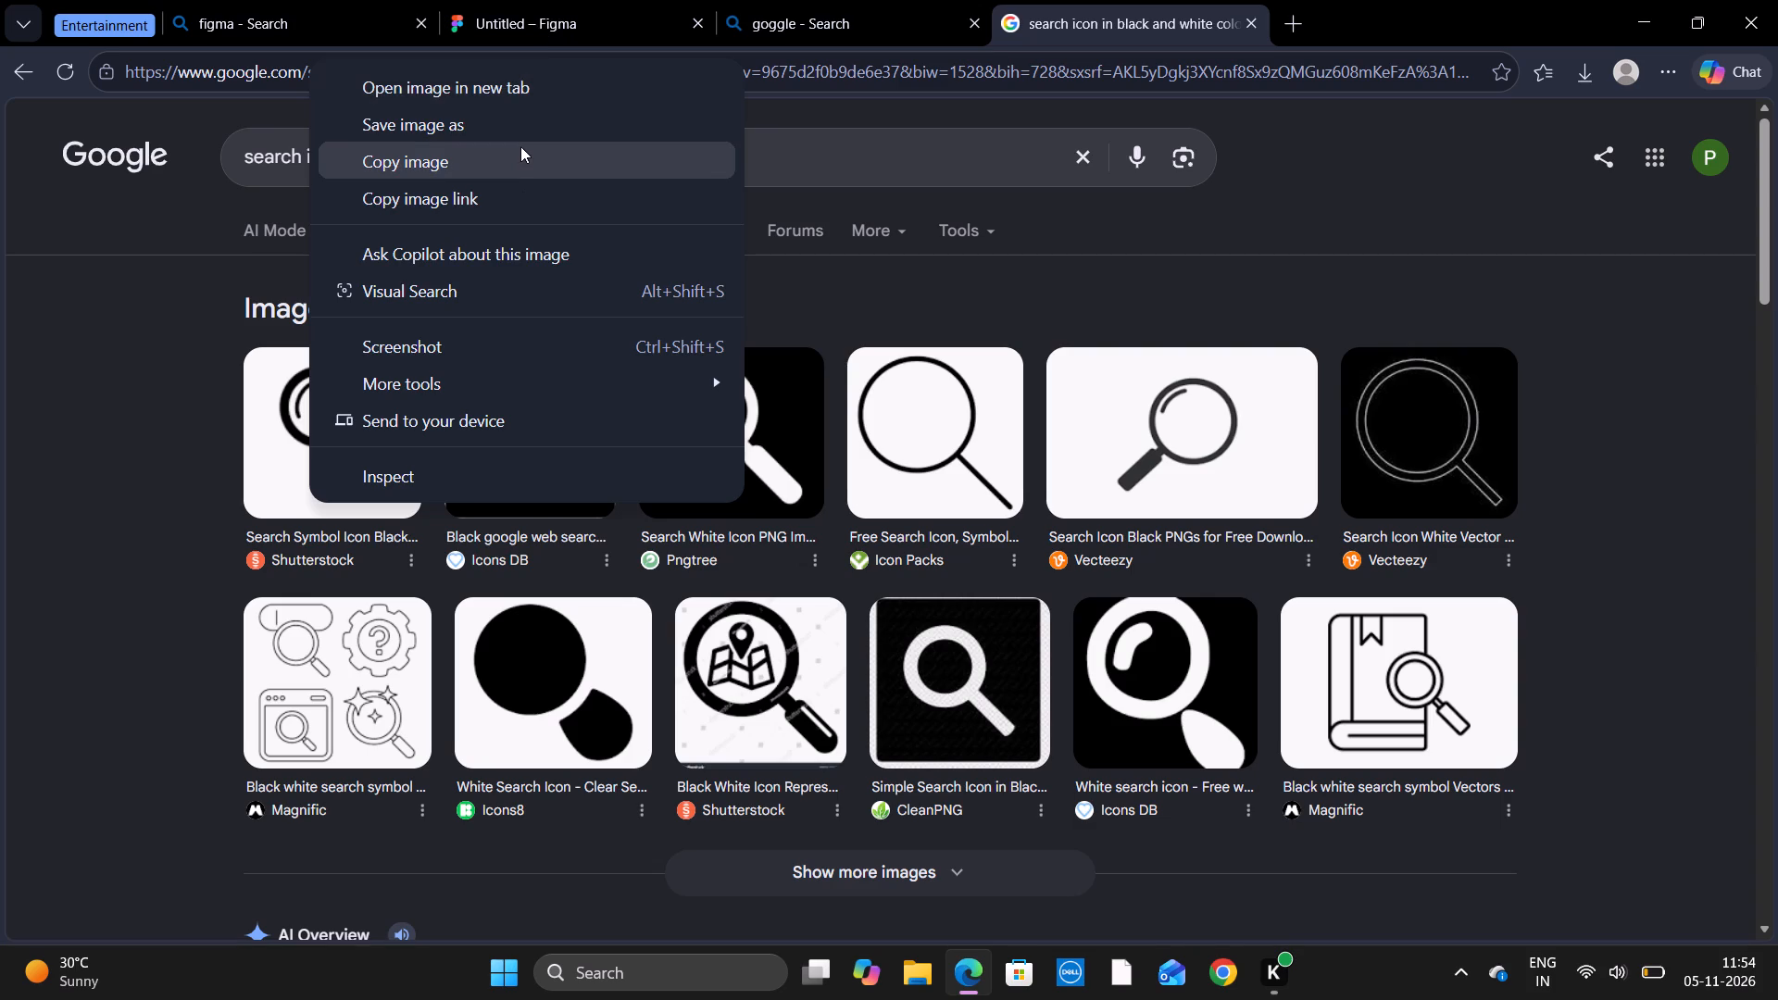
click(520, 146)
click(587, 8)
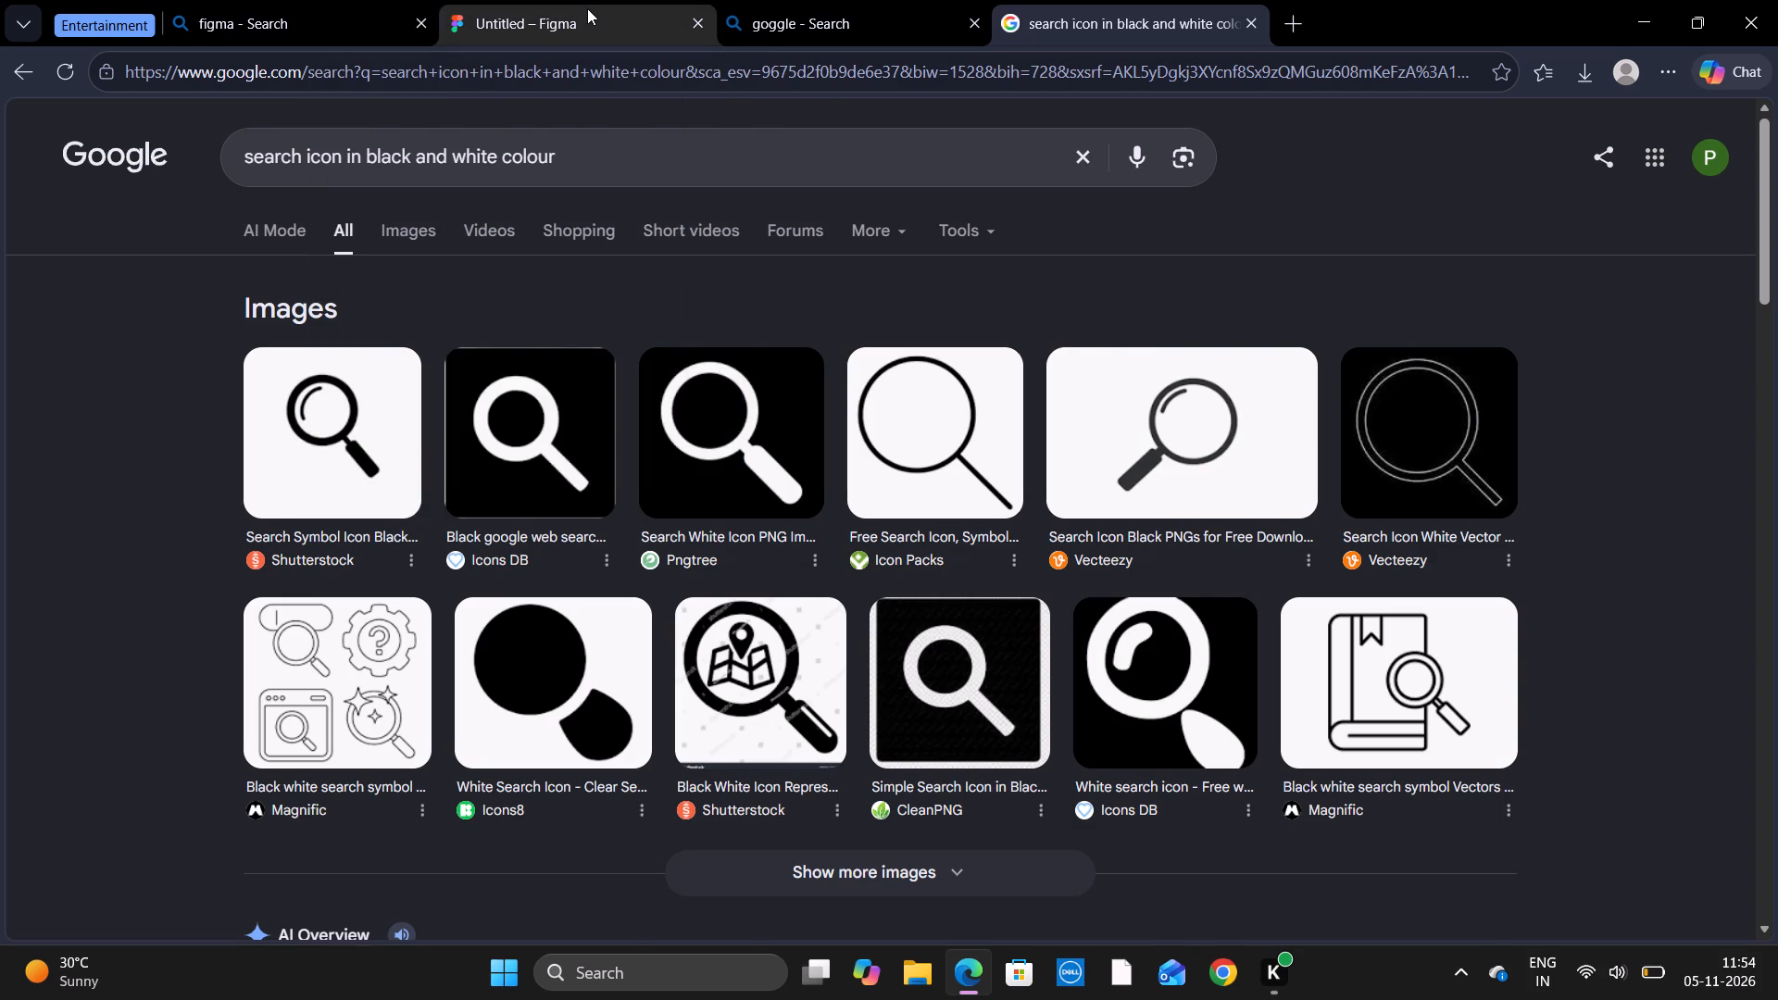
click(1412, 710)
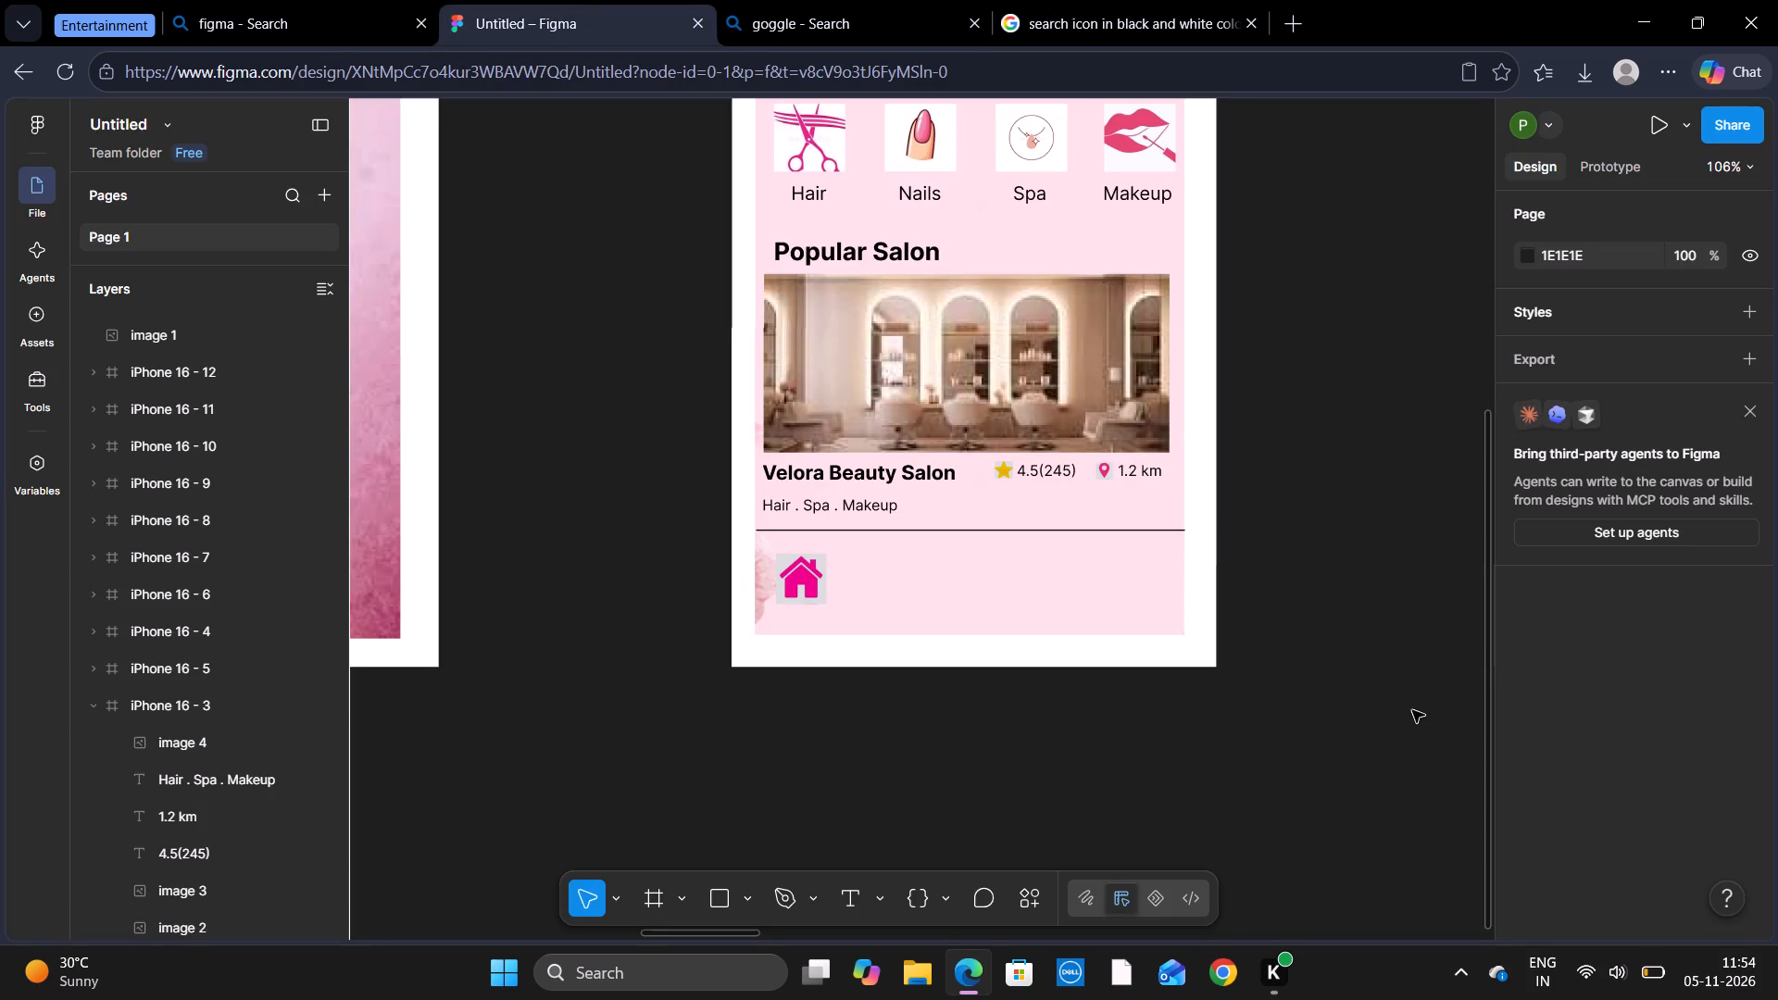
key(ctrl+v)
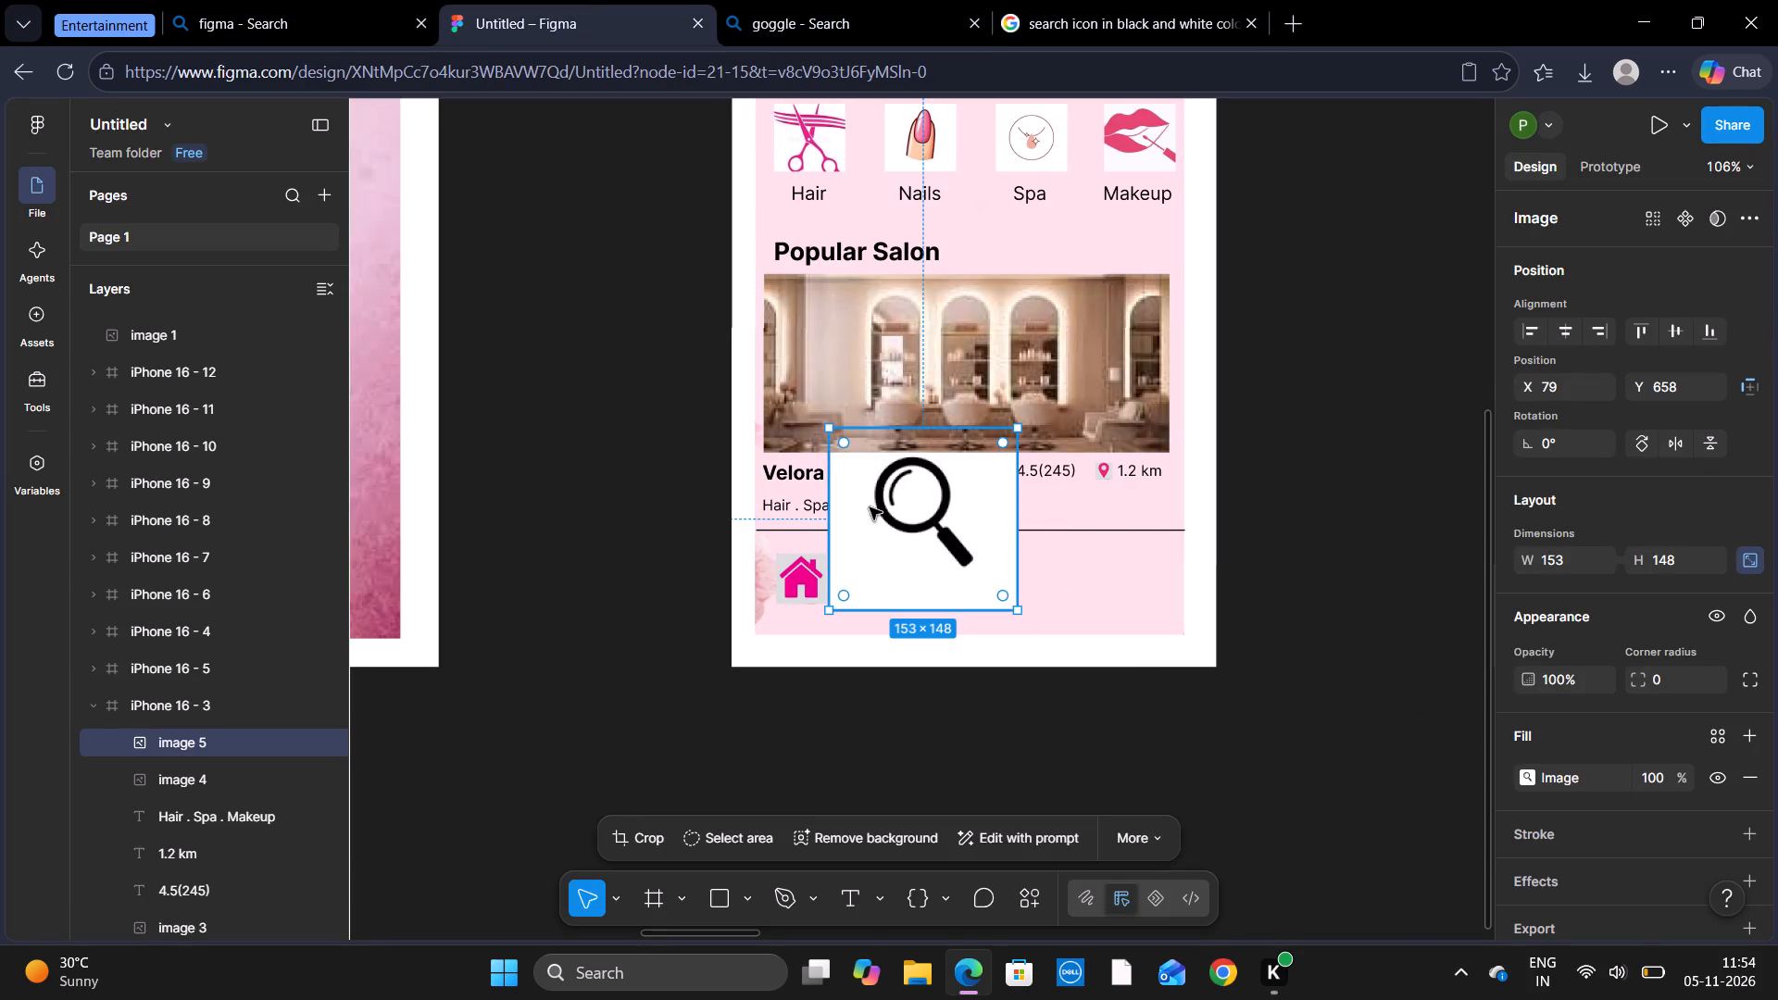
Shrink the pasted search icon to 39 × 38 within the bottom area below the divider line.
drag(829, 429, 912, 503)
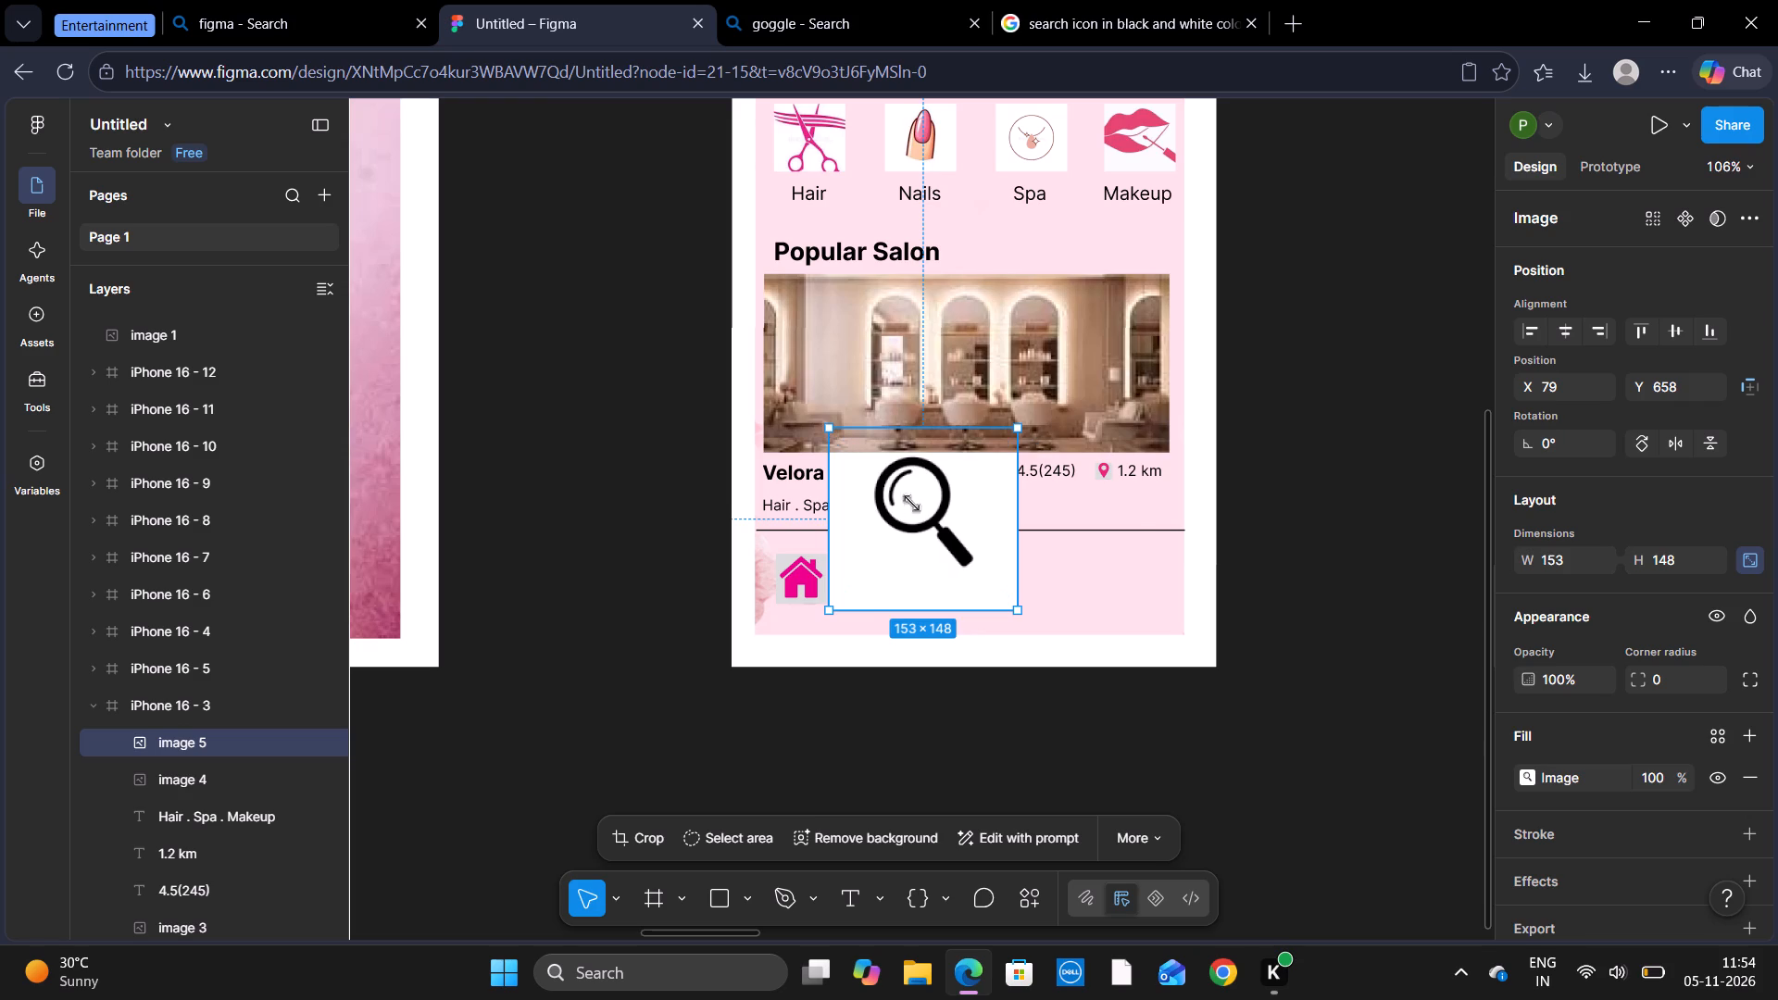
drag(912, 503, 972, 574)
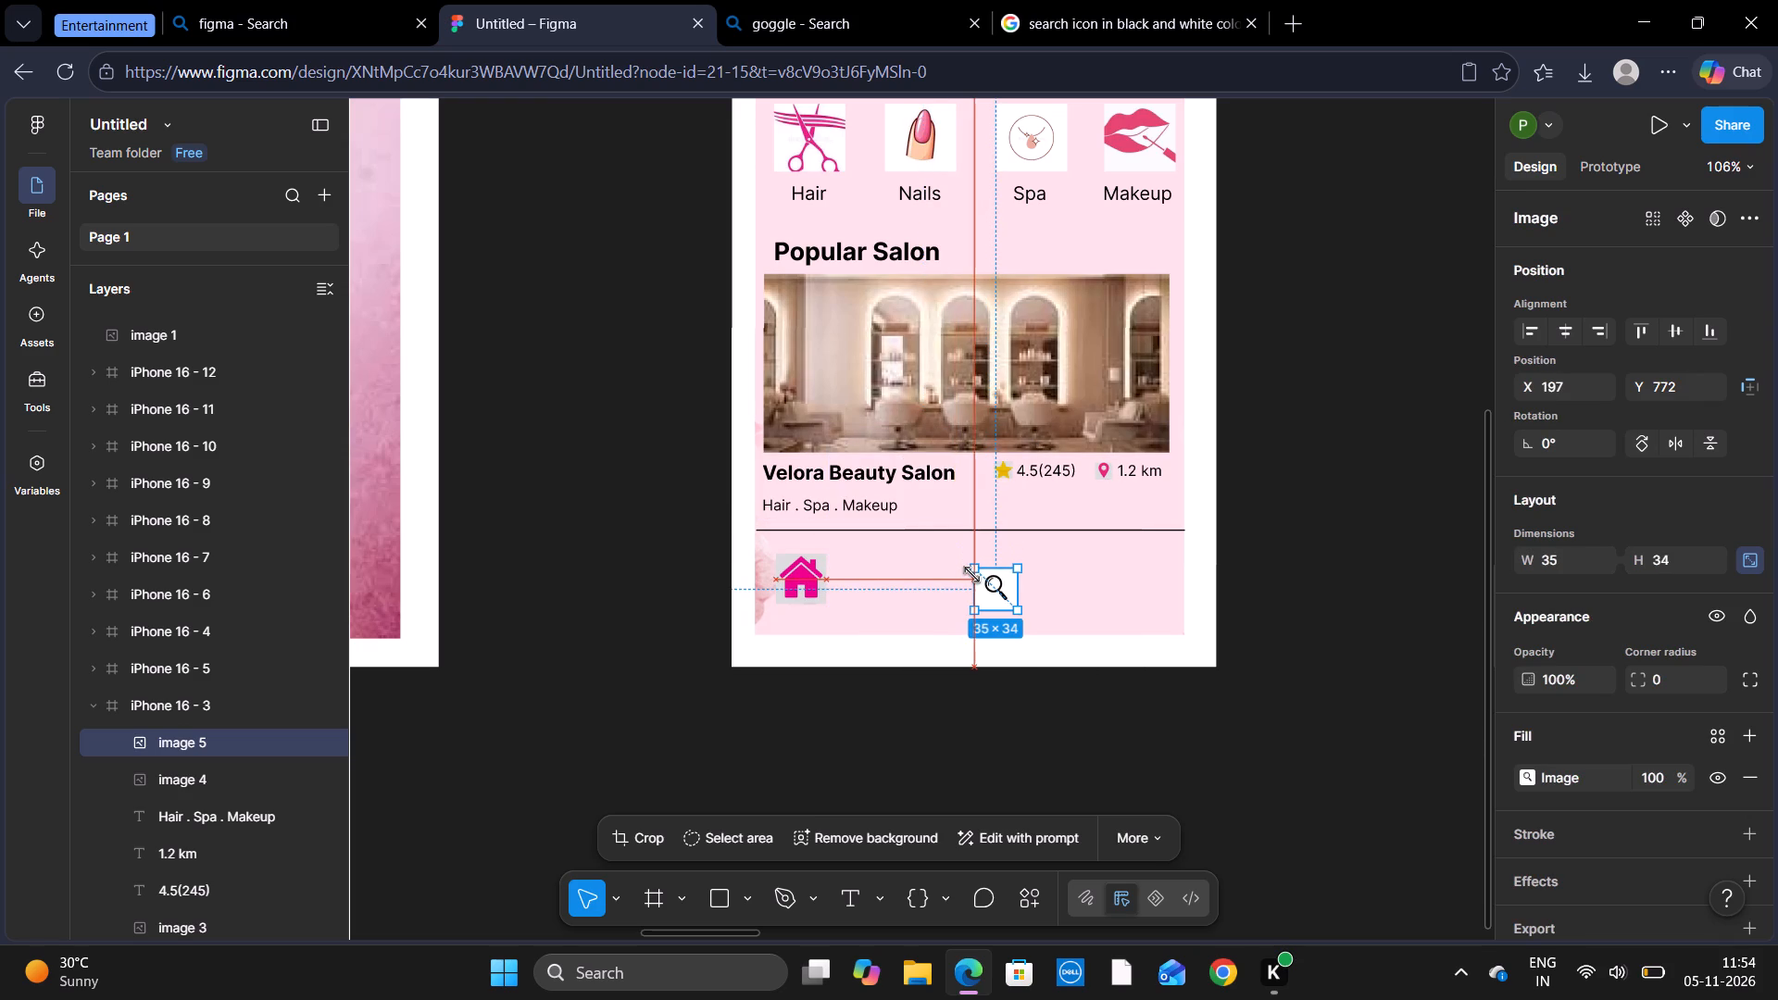
drag(972, 574, 966, 569)
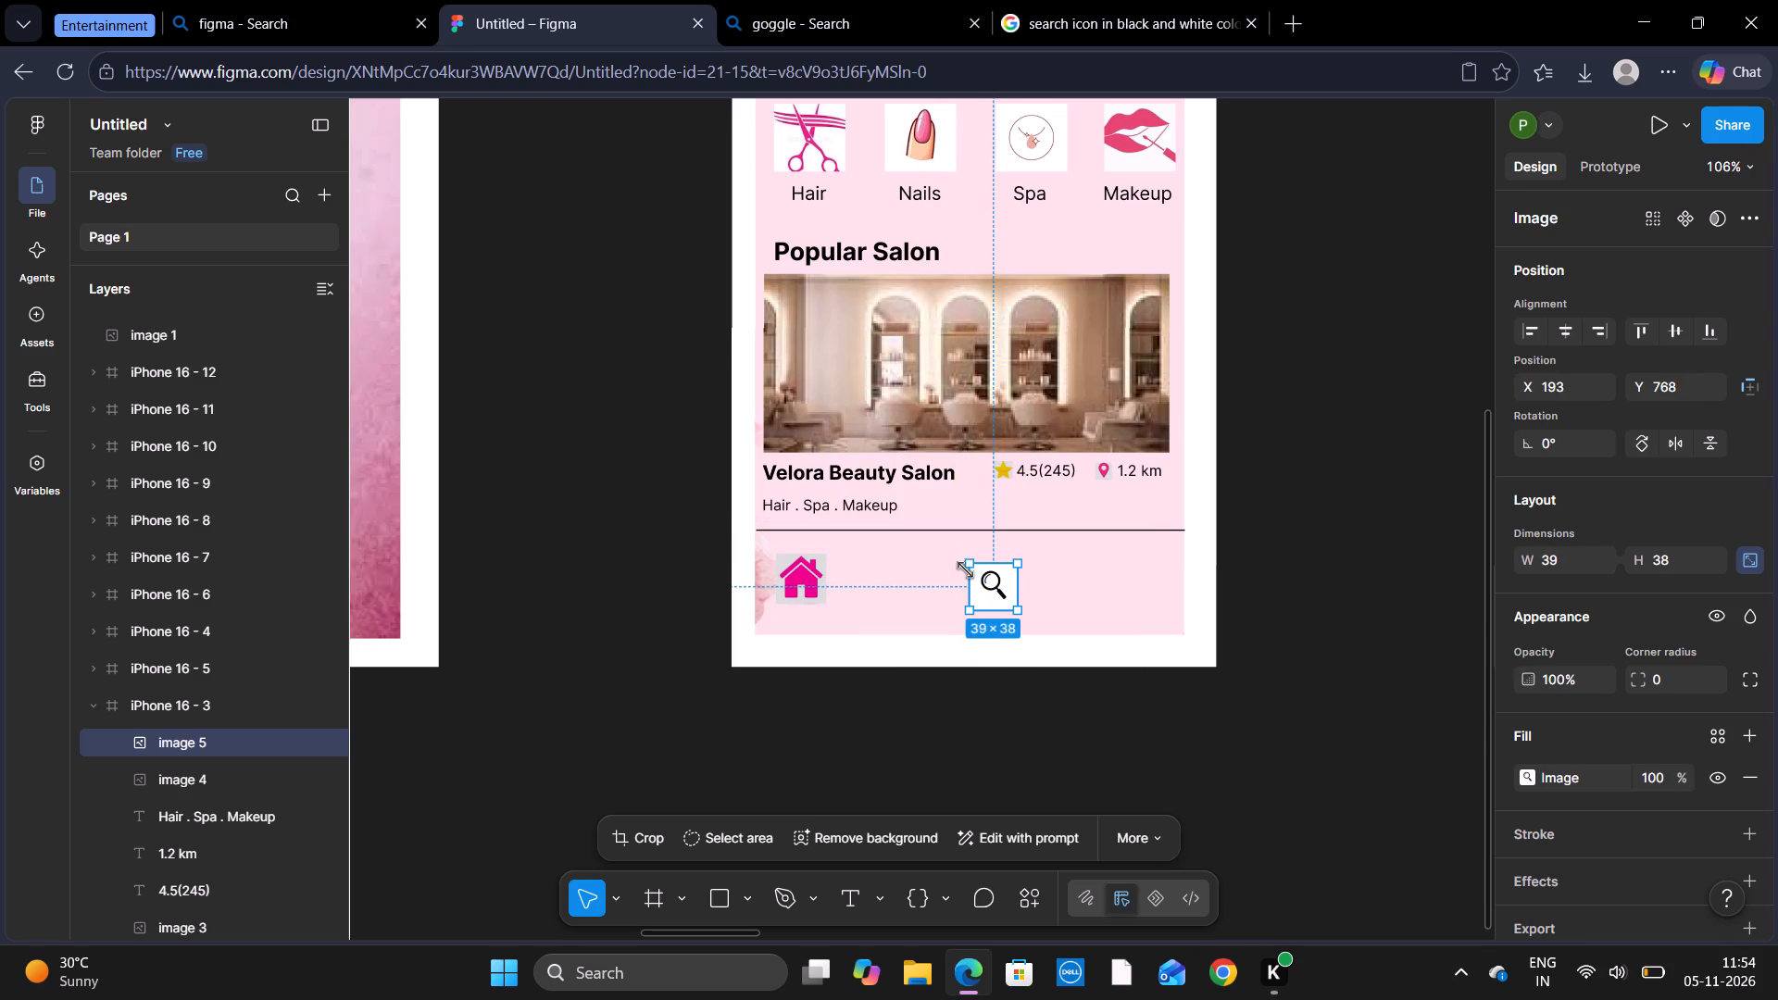
Lower the contrast of the search icon's image fill to the minimum.
click(1520, 776)
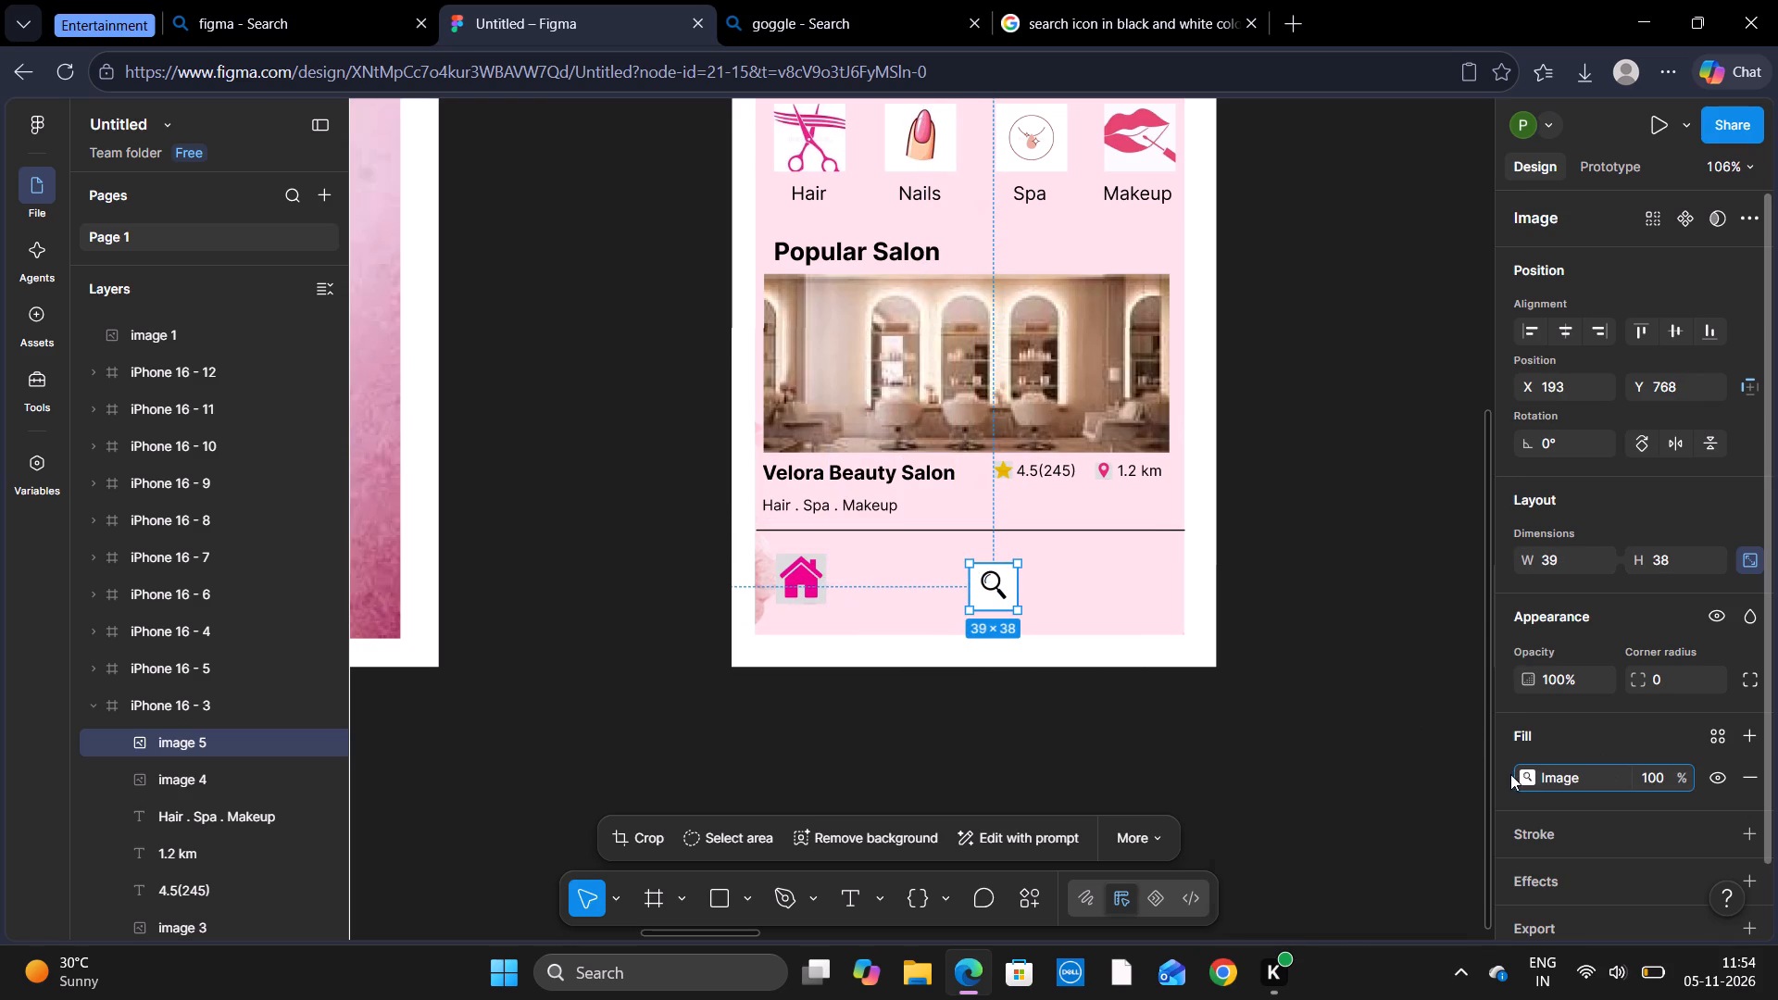
click(1345, 705)
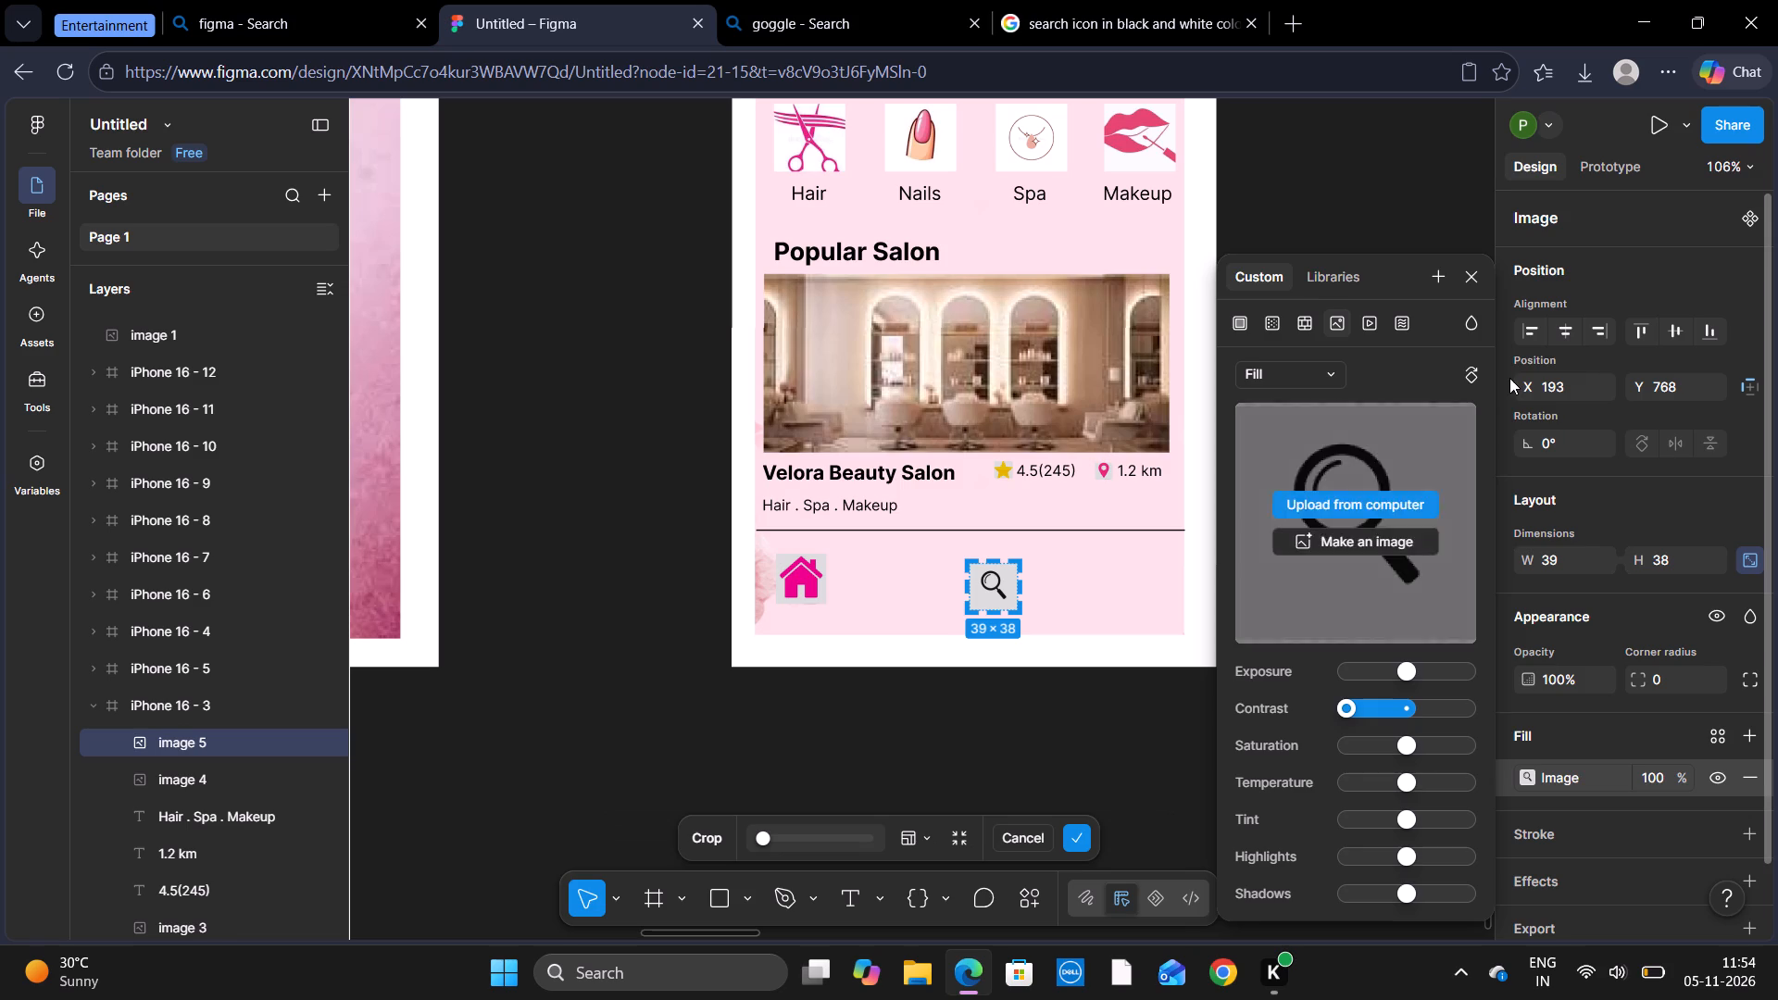
click(1469, 271)
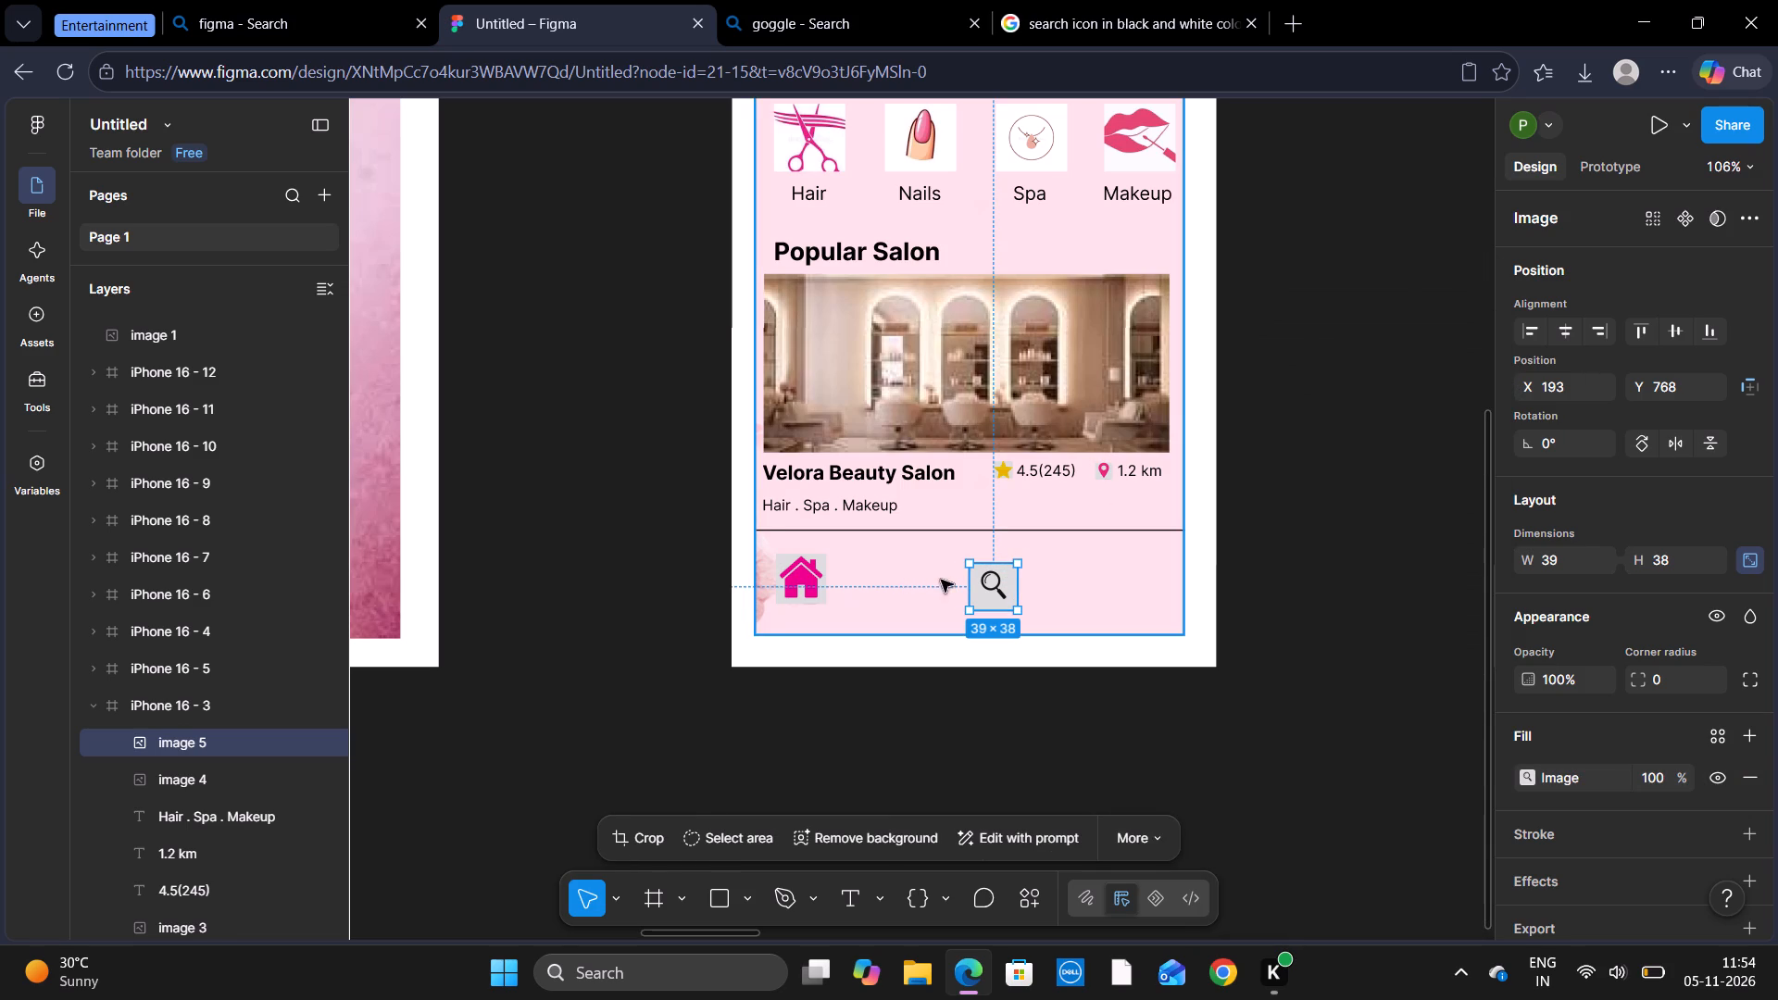
Move the search icon beside the home icon, at about X 131, Y 760.
drag(995, 584, 894, 577)
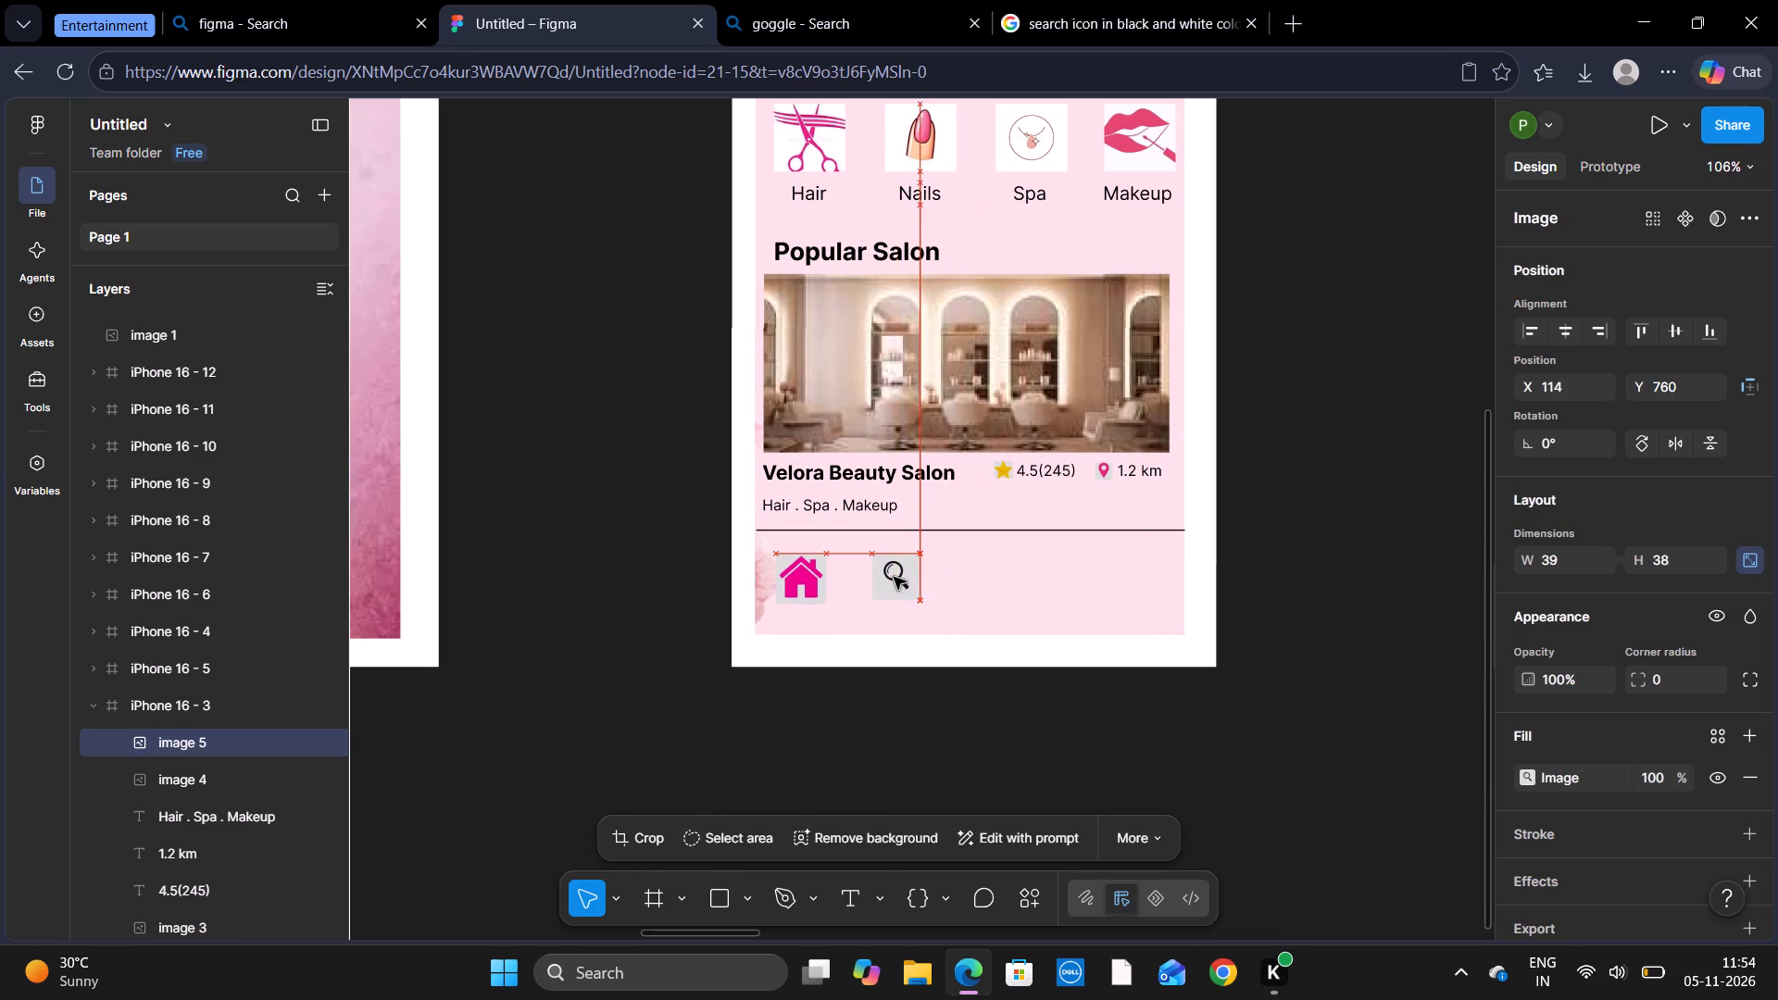
drag(894, 577, 897, 577)
drag(897, 577, 926, 577)
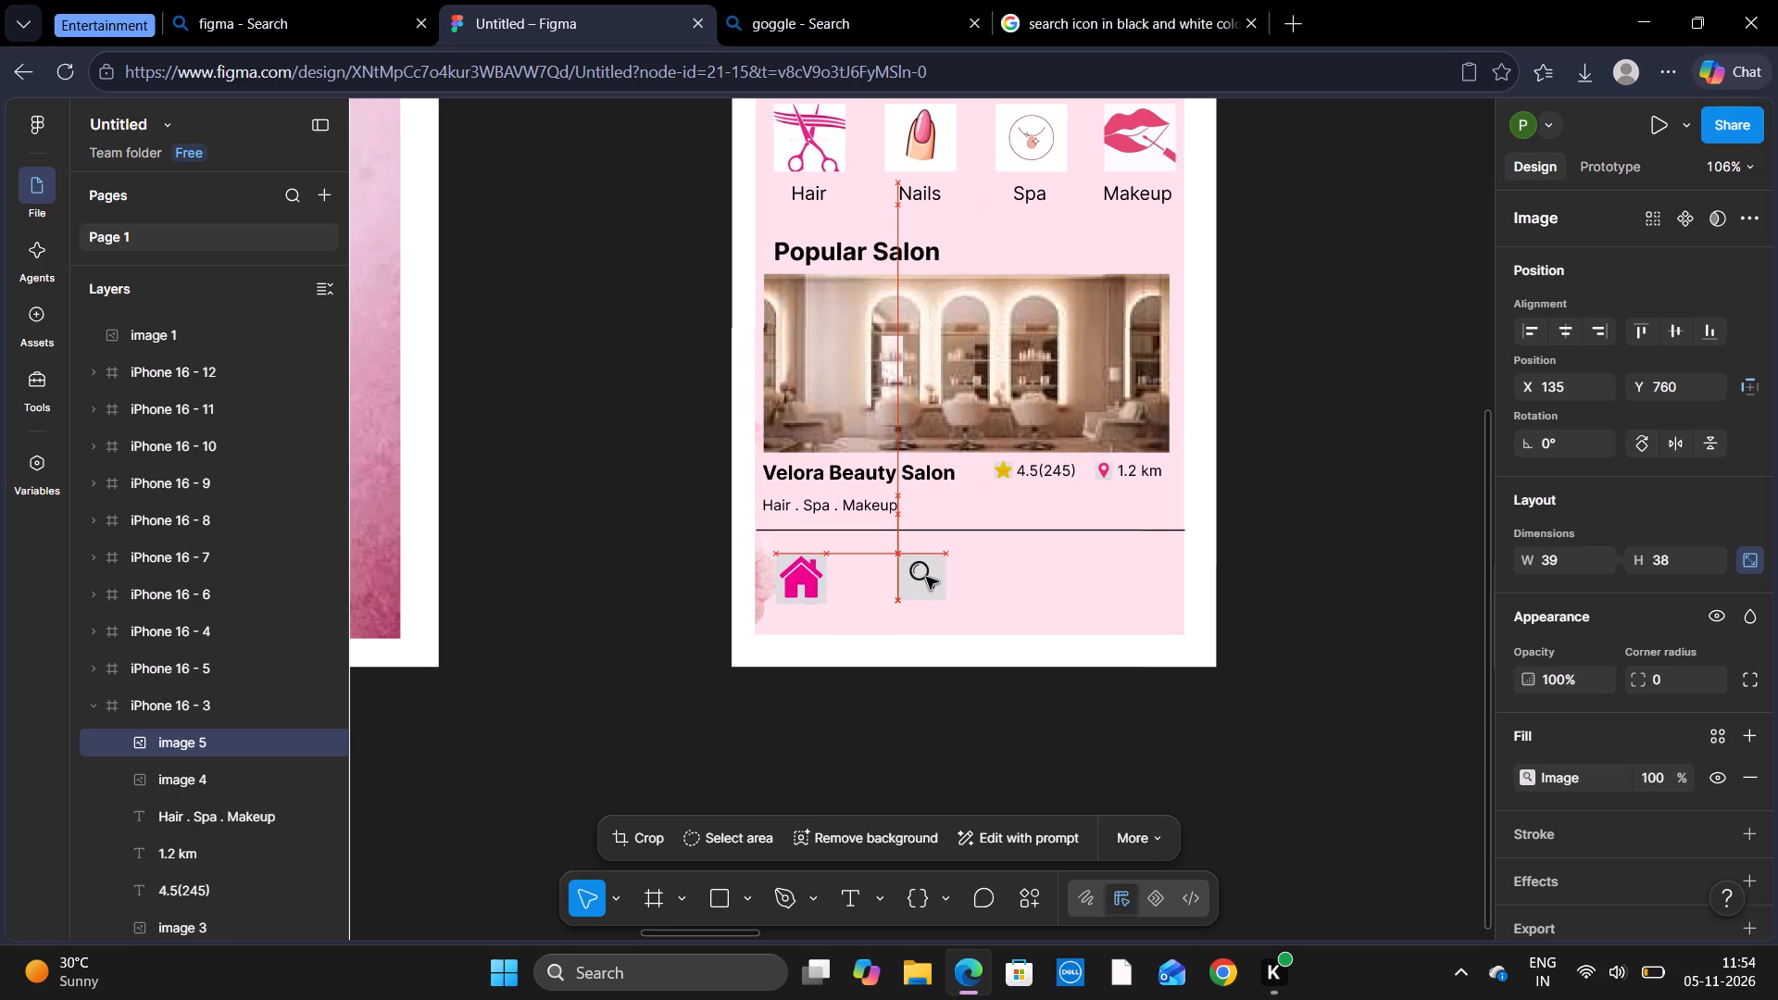
drag(926, 577, 918, 573)
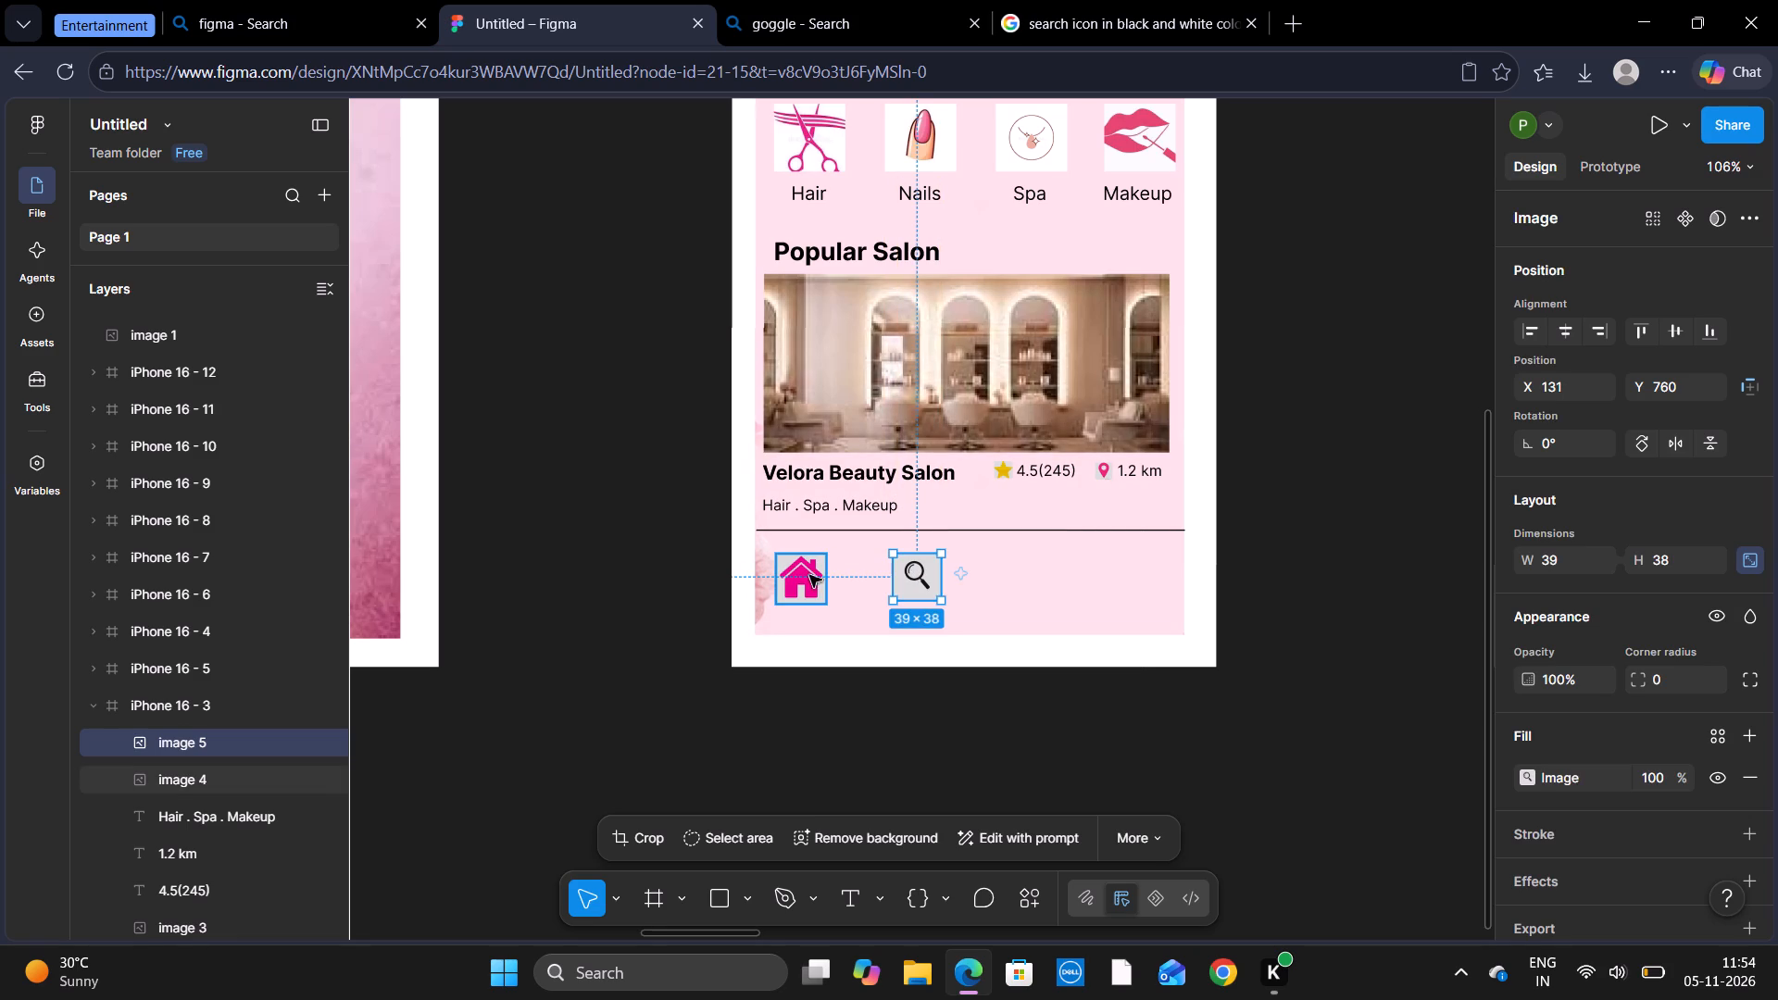
Move the pink home icon closer to the search icon, to about X 48, Y 760.
drag(805, 575, 816, 575)
click(816, 575)
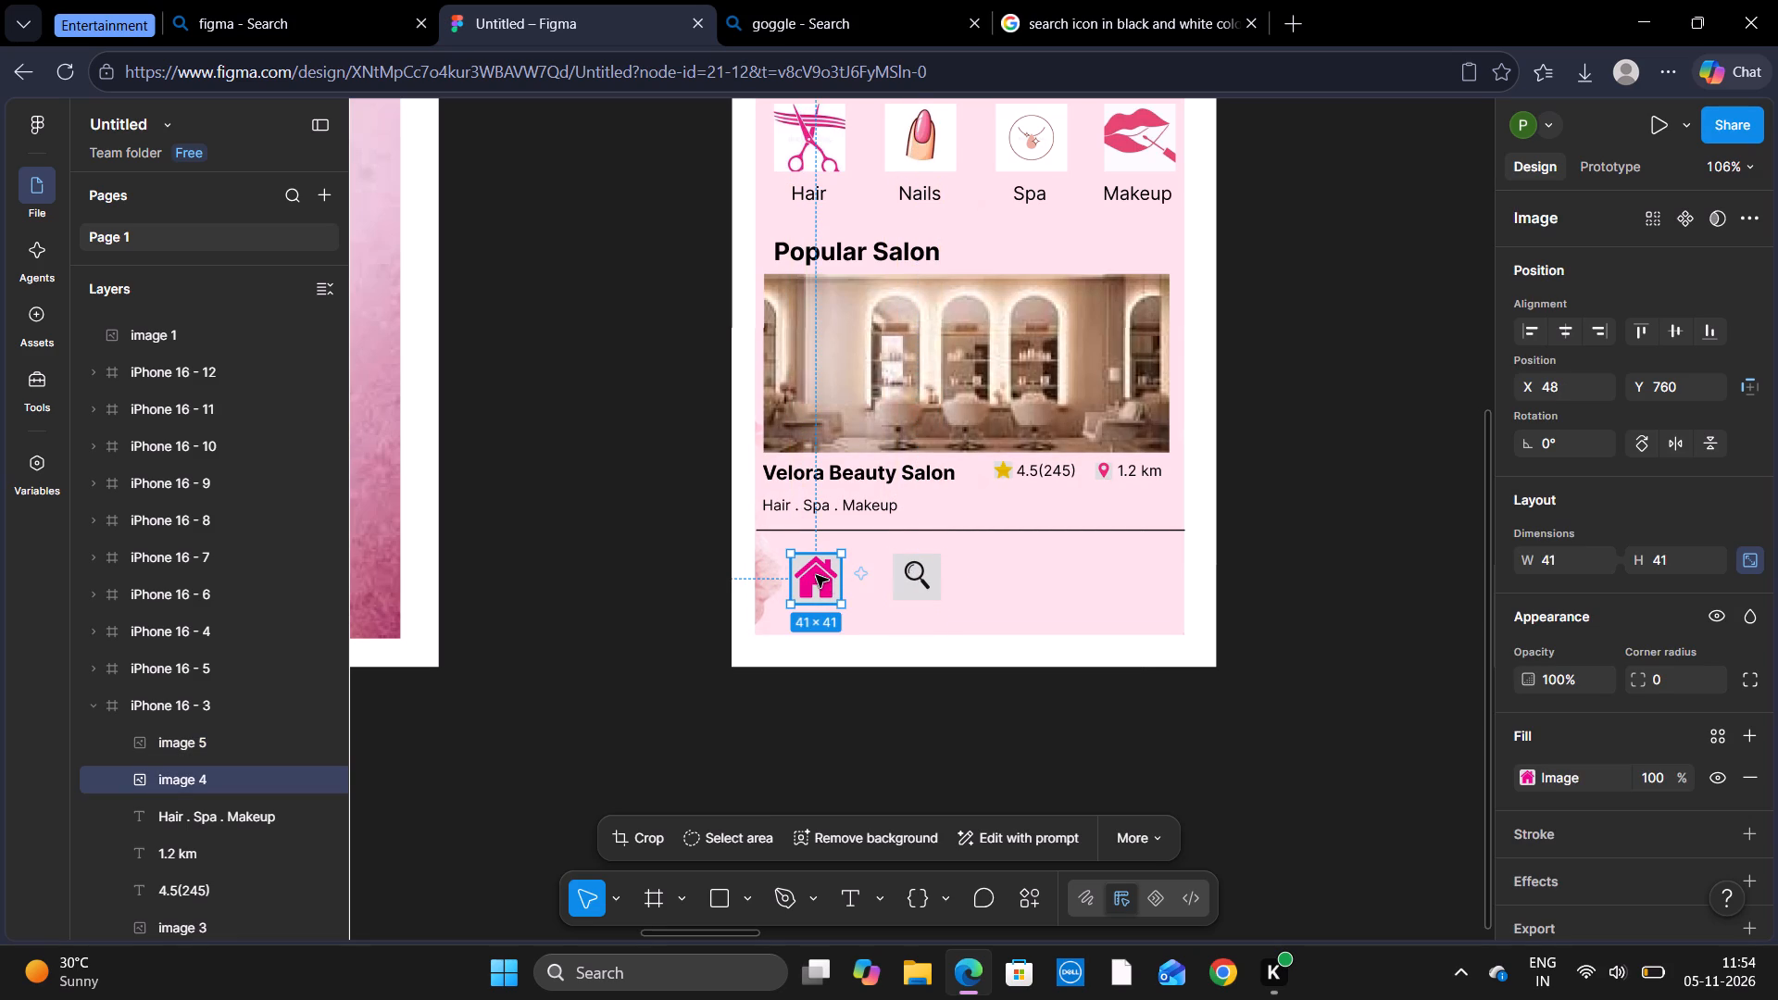
click(993, 724)
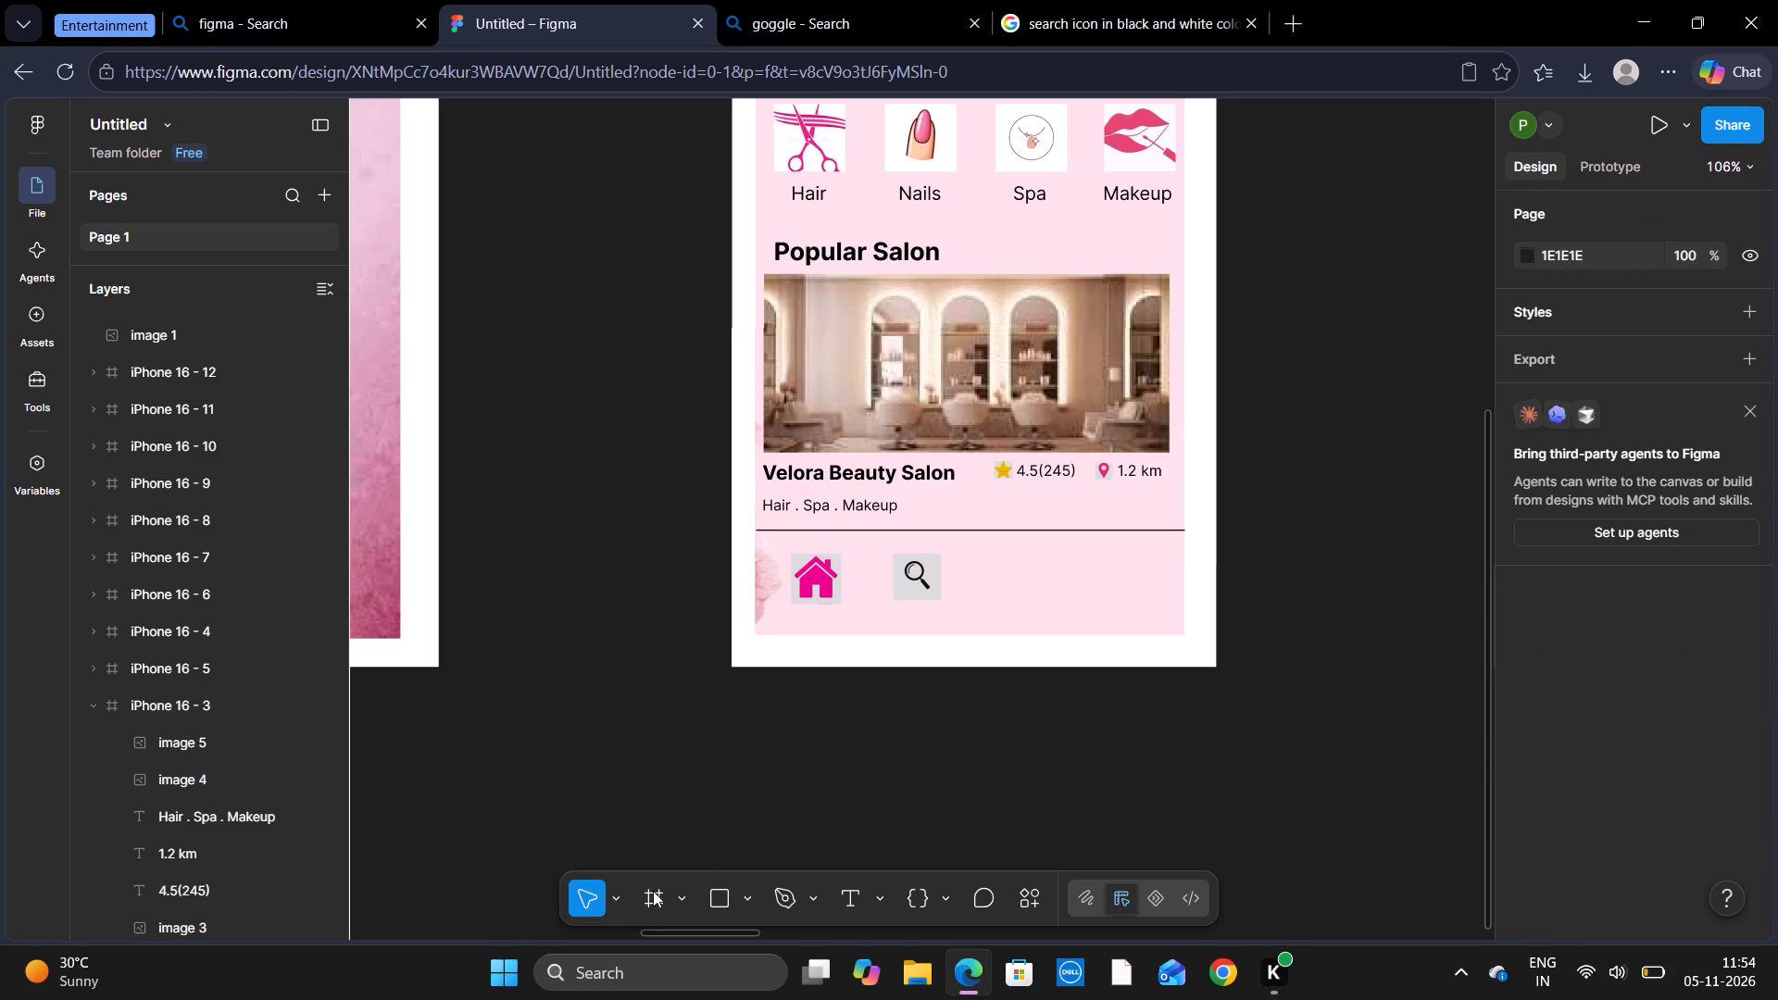
Search Google for "booking icon in black and white colour".
click(1117, 0)
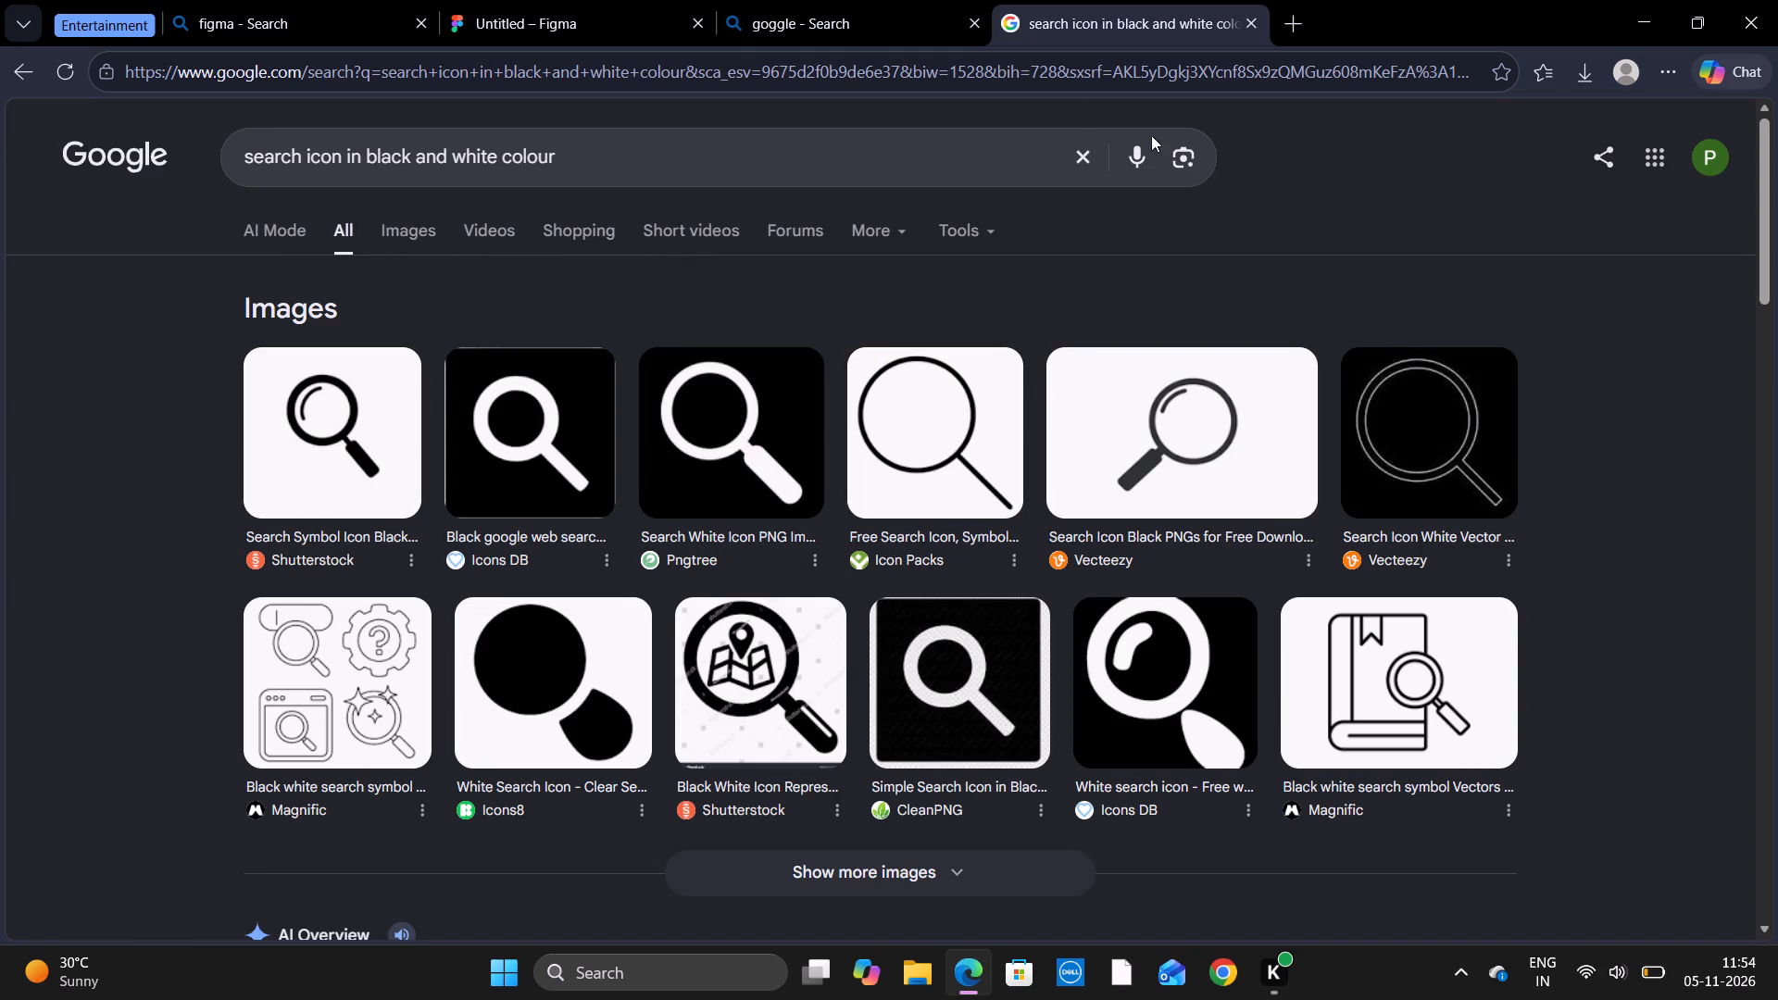
click(1075, 144)
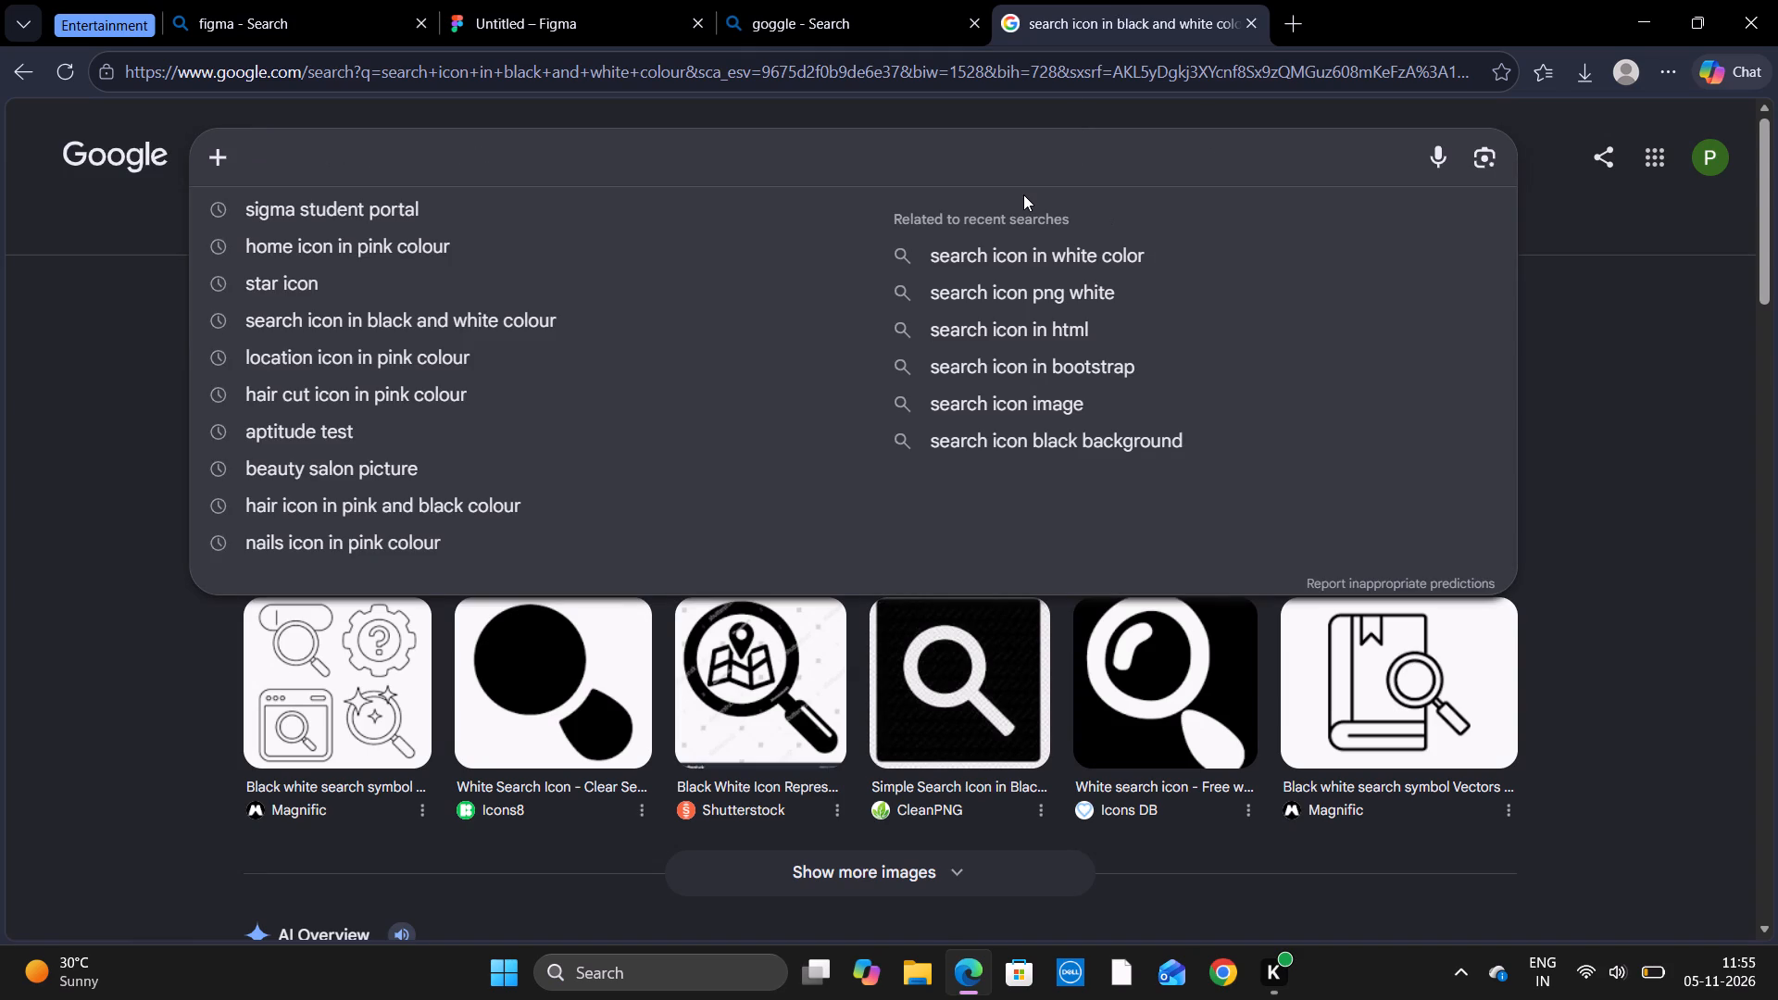
text(booking icon in)
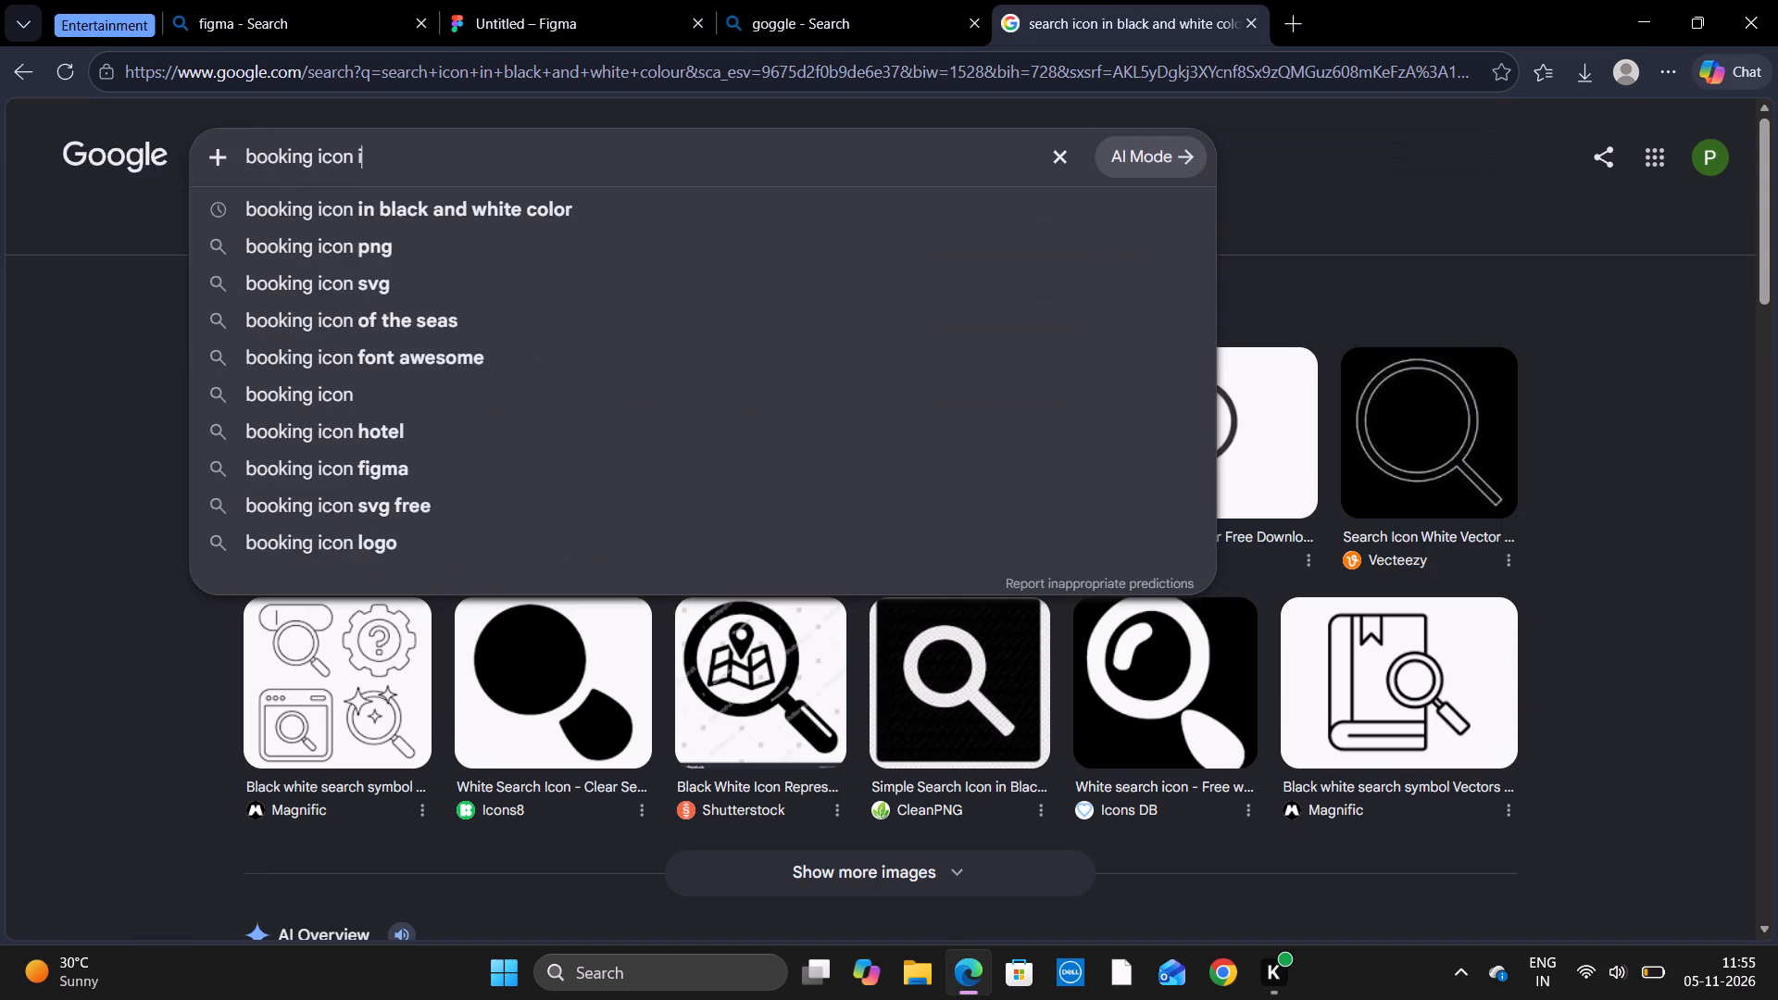
key(space)
text(CK)
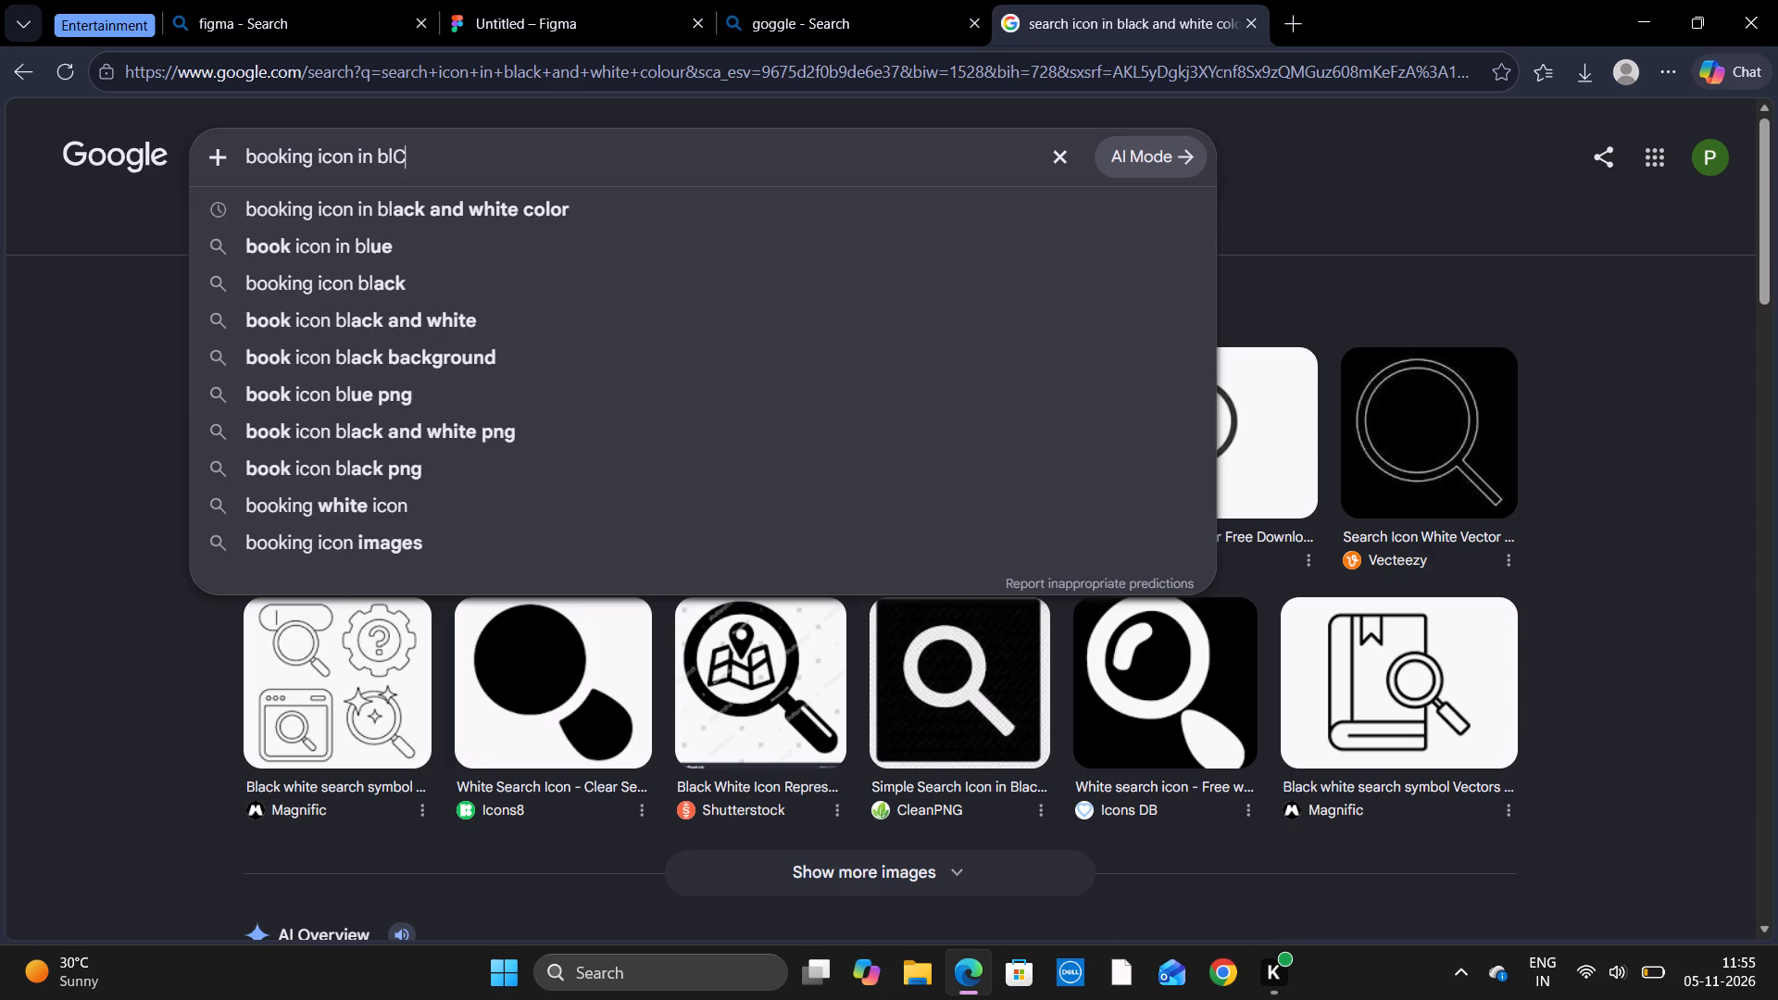
key(space)
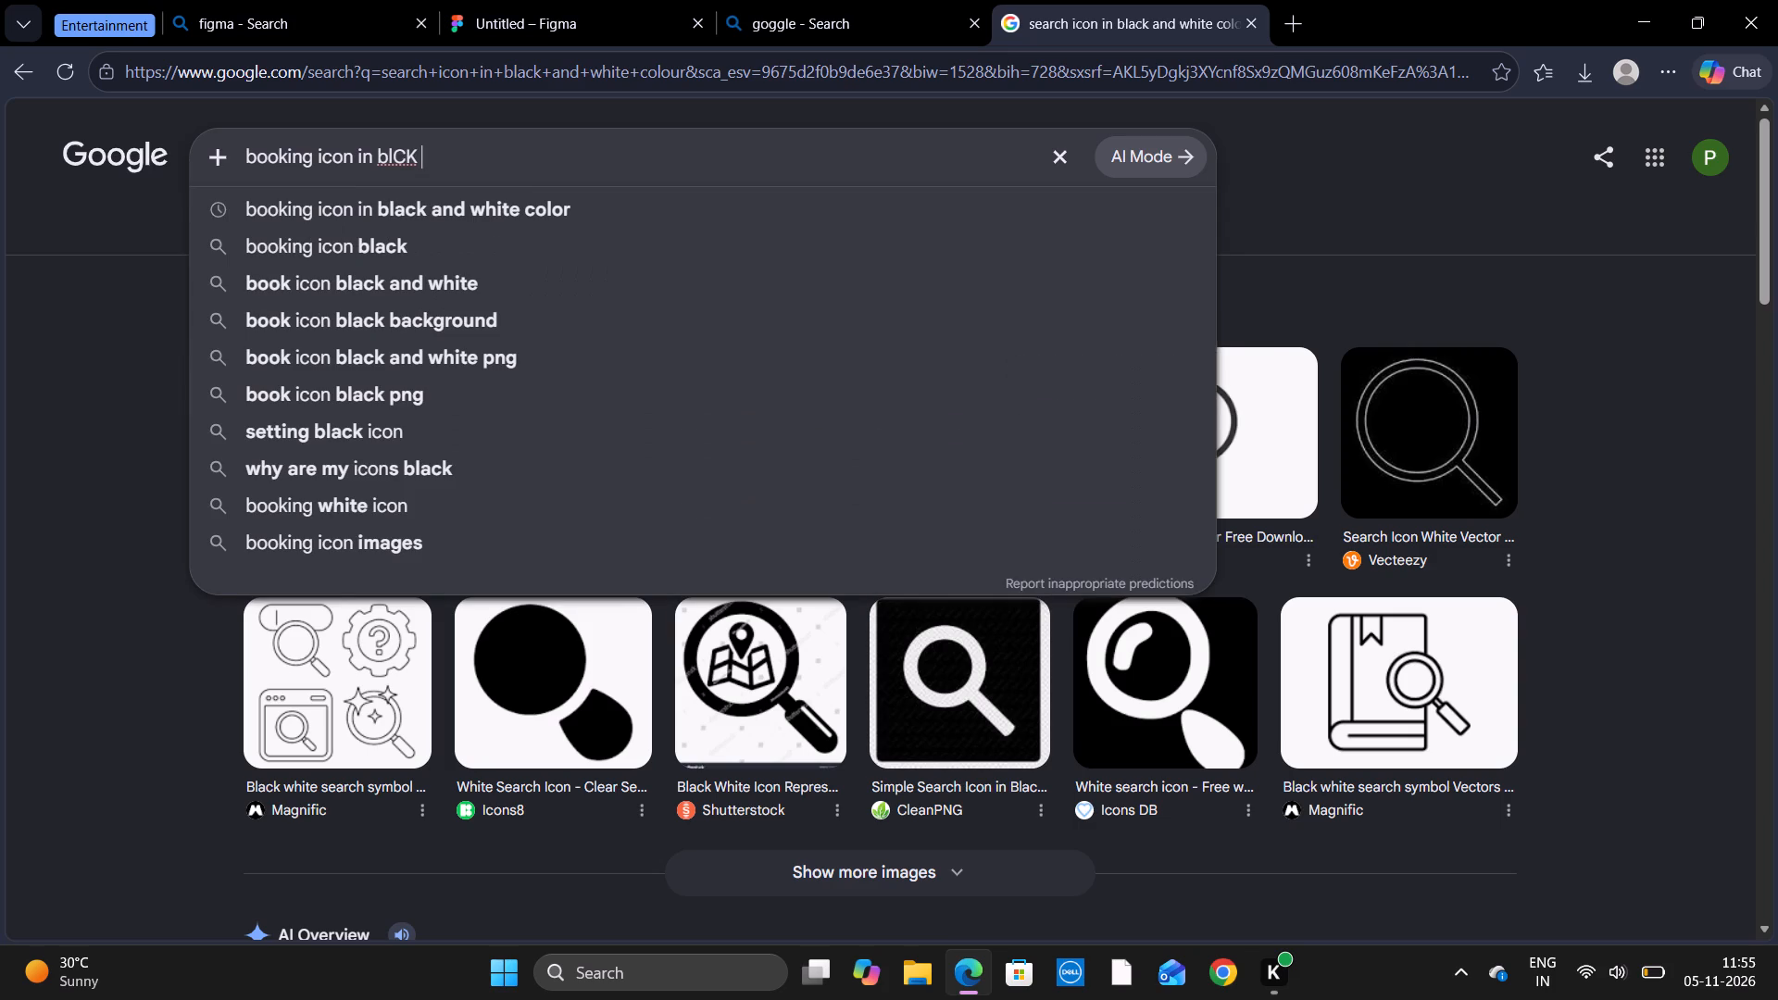
key(BackSpace)
key(BackSpace)
key(BackSpace)
key(BackSpace)
key(BackSpace)
key(BackSpace)
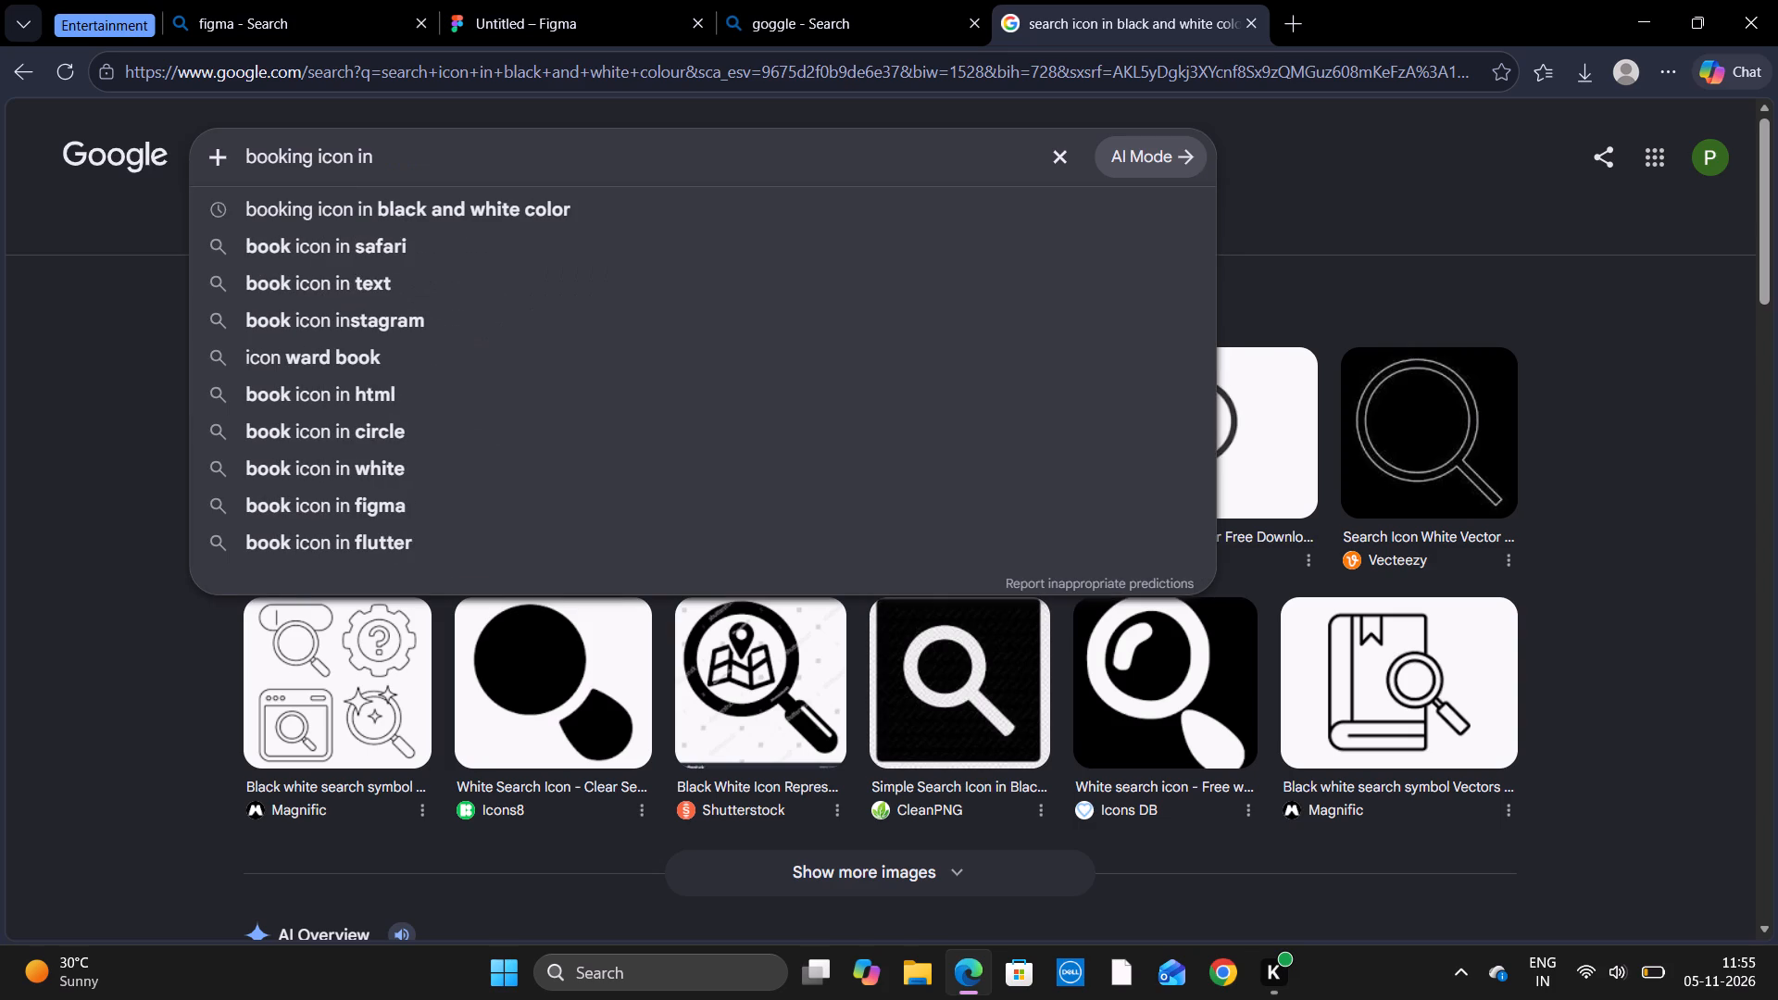
key(space)
text(black adn white colour)
key(Return)
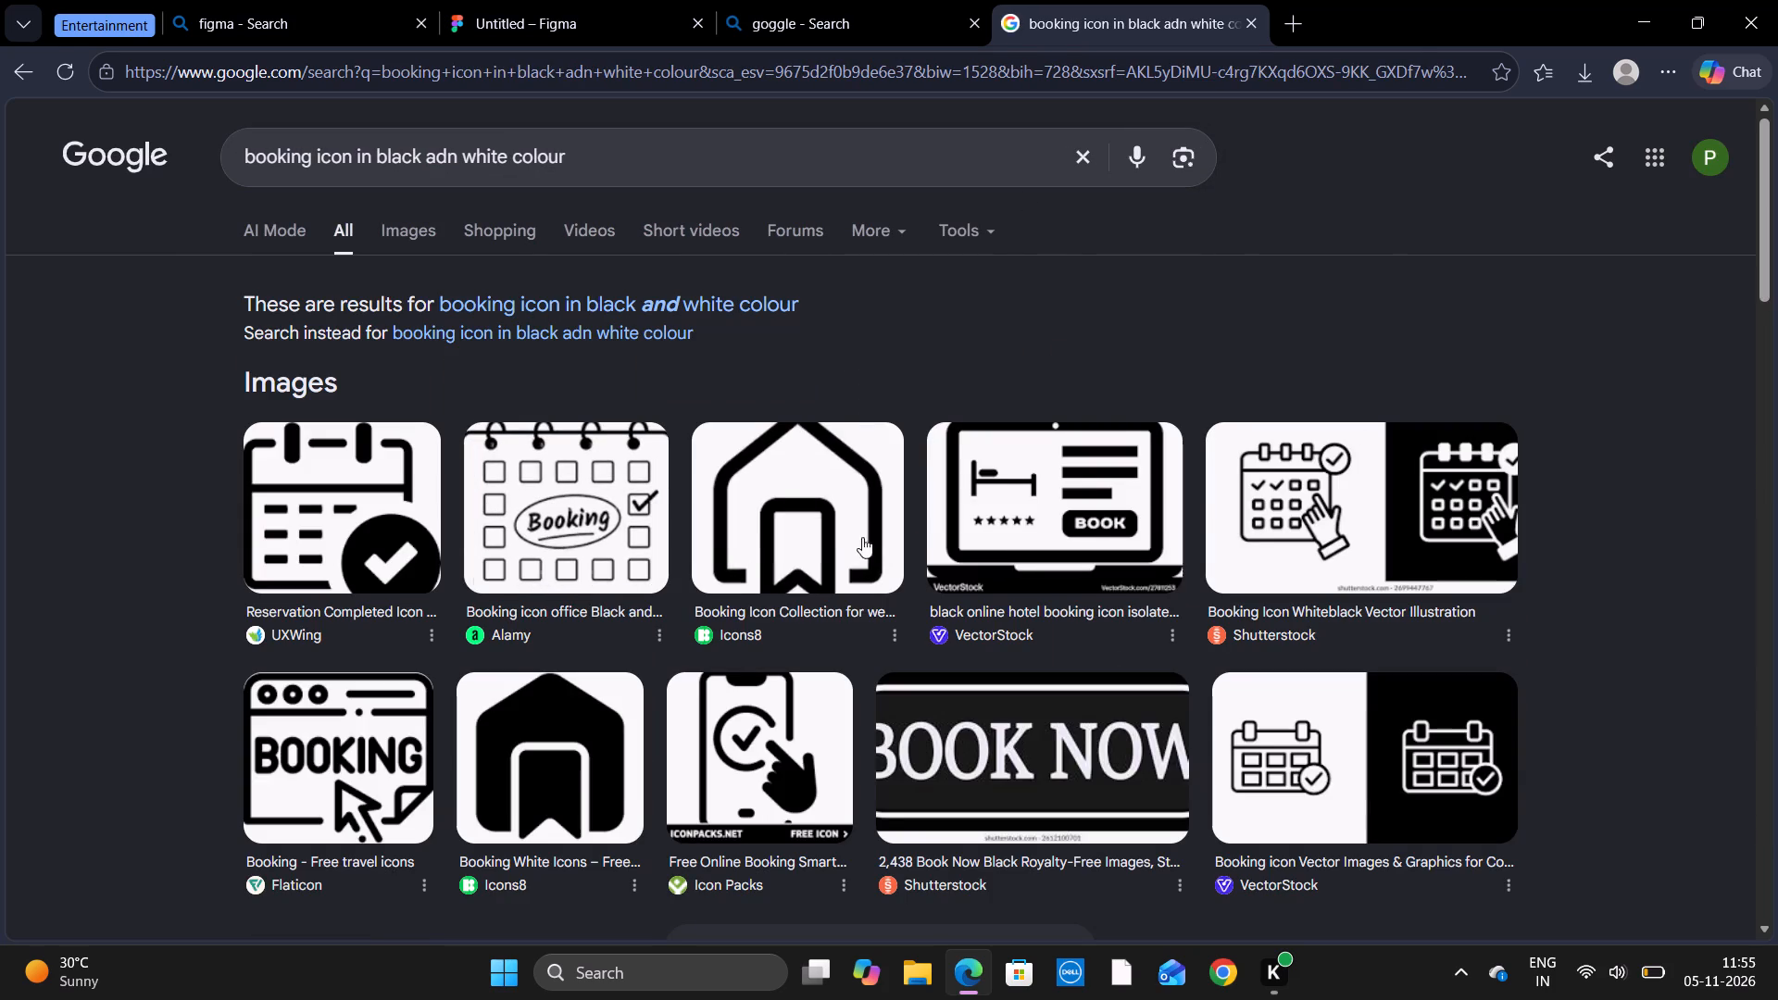
Copy the UXWing calendar-with-checkmark image and paste it into the home screen in Figma.
right_click(357, 497)
click(502, 618)
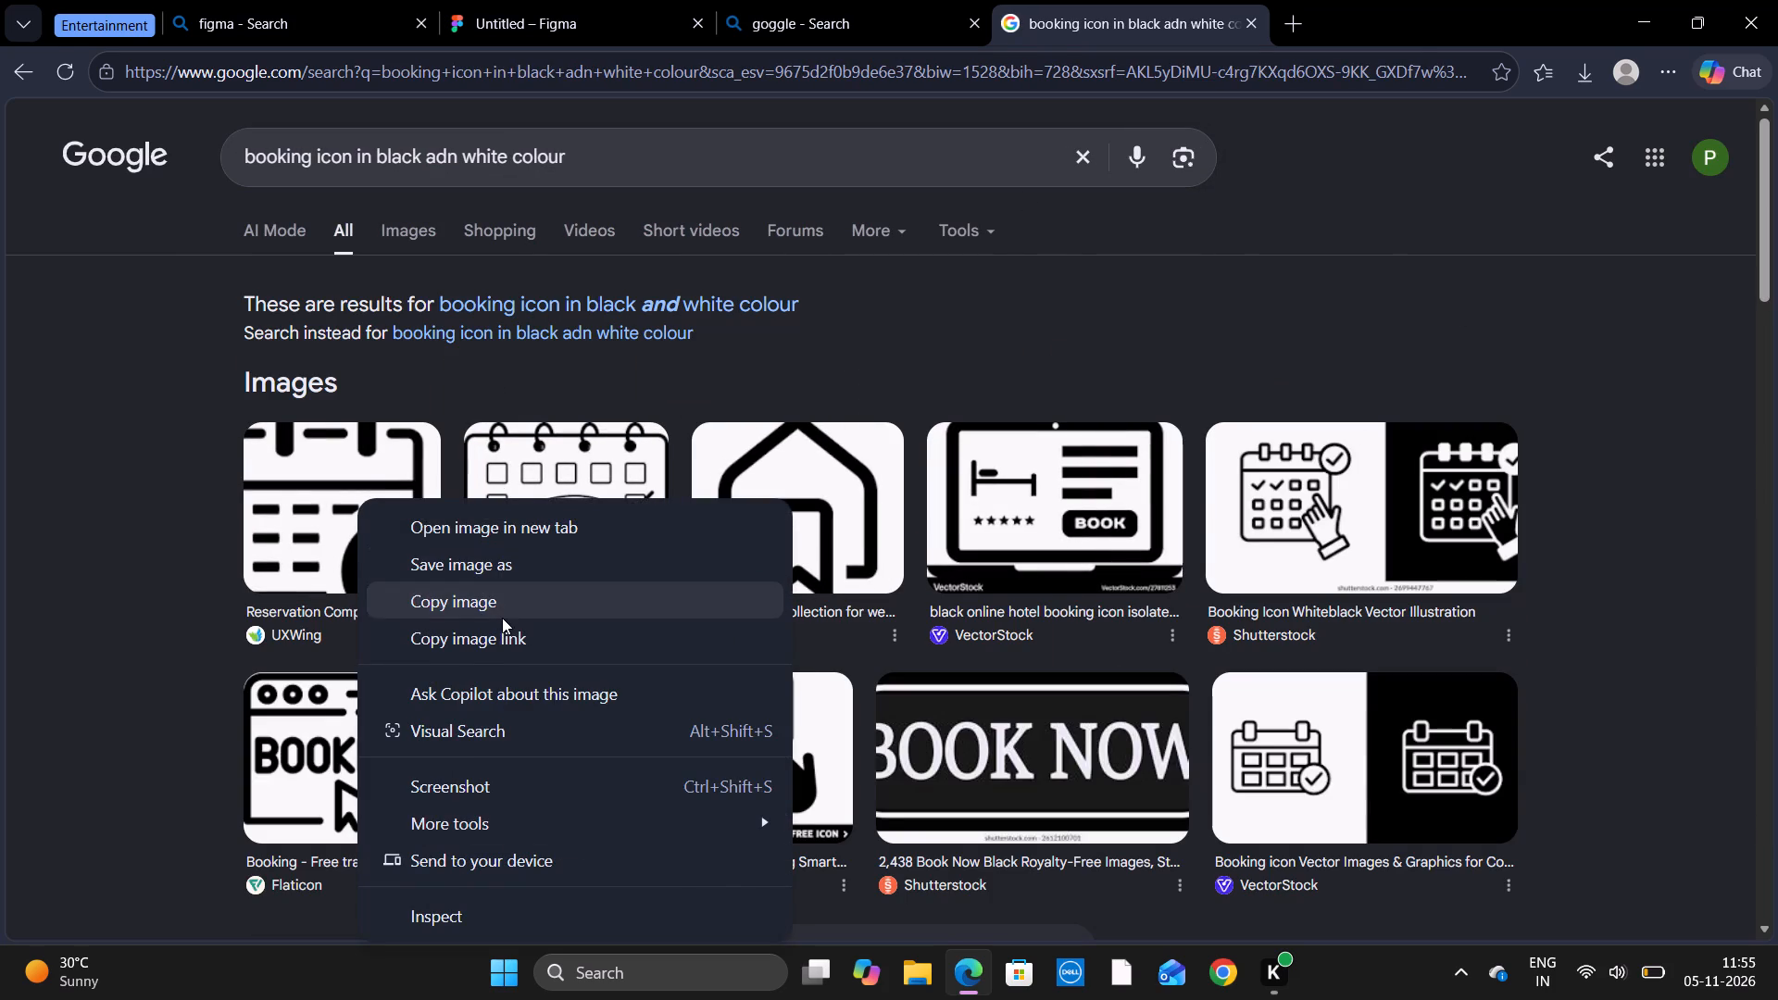
click(542, 28)
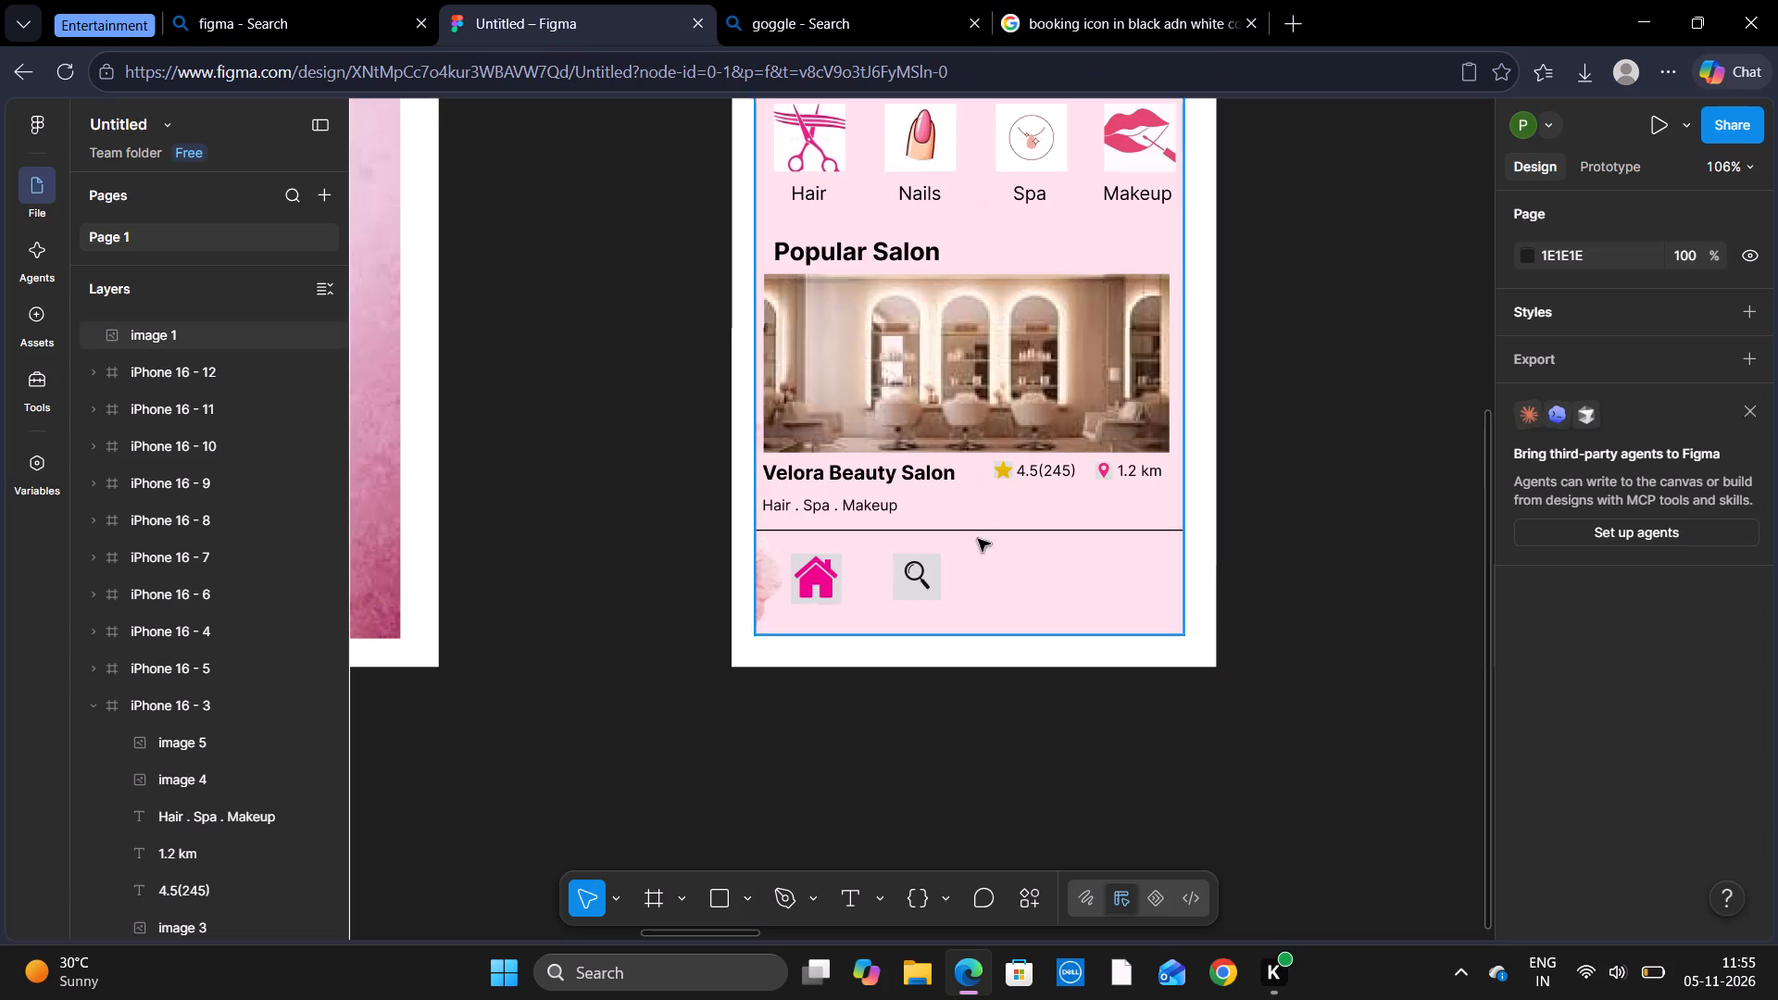
click(632, 561)
key(ctrl+v)
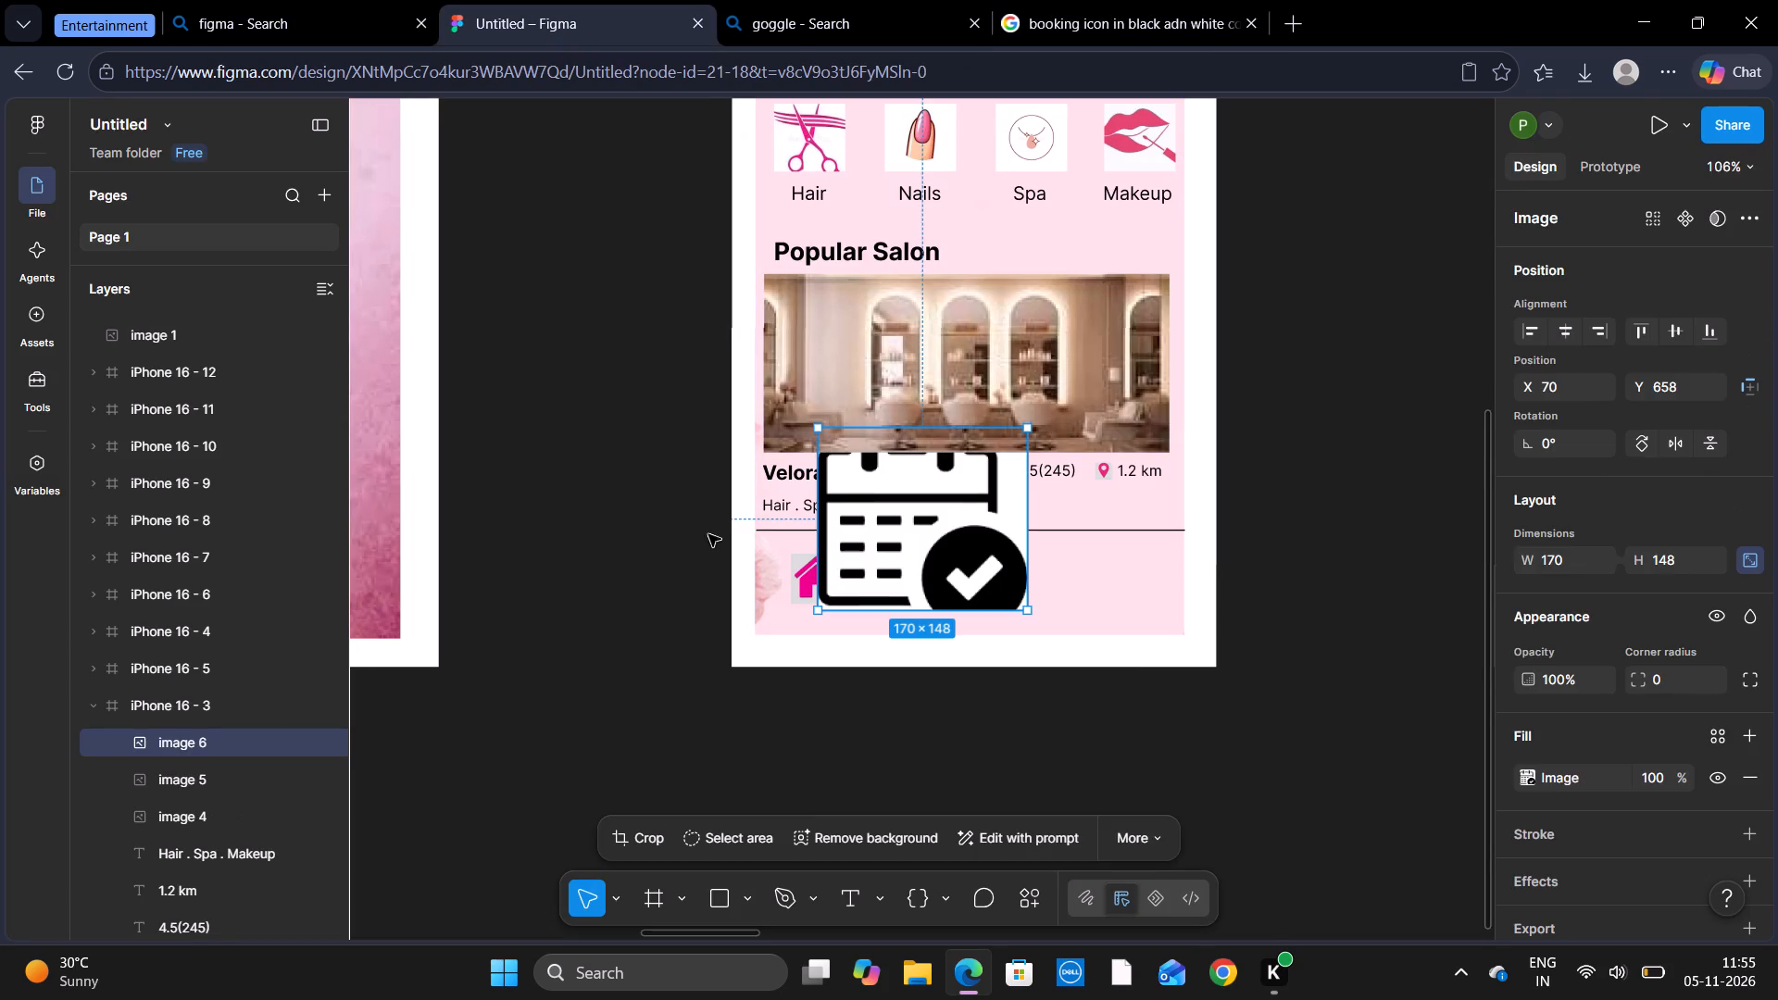
Shrink the pasted booking icon to about 39 × 34 in the bottom area below the divider line.
drag(815, 425, 957, 582)
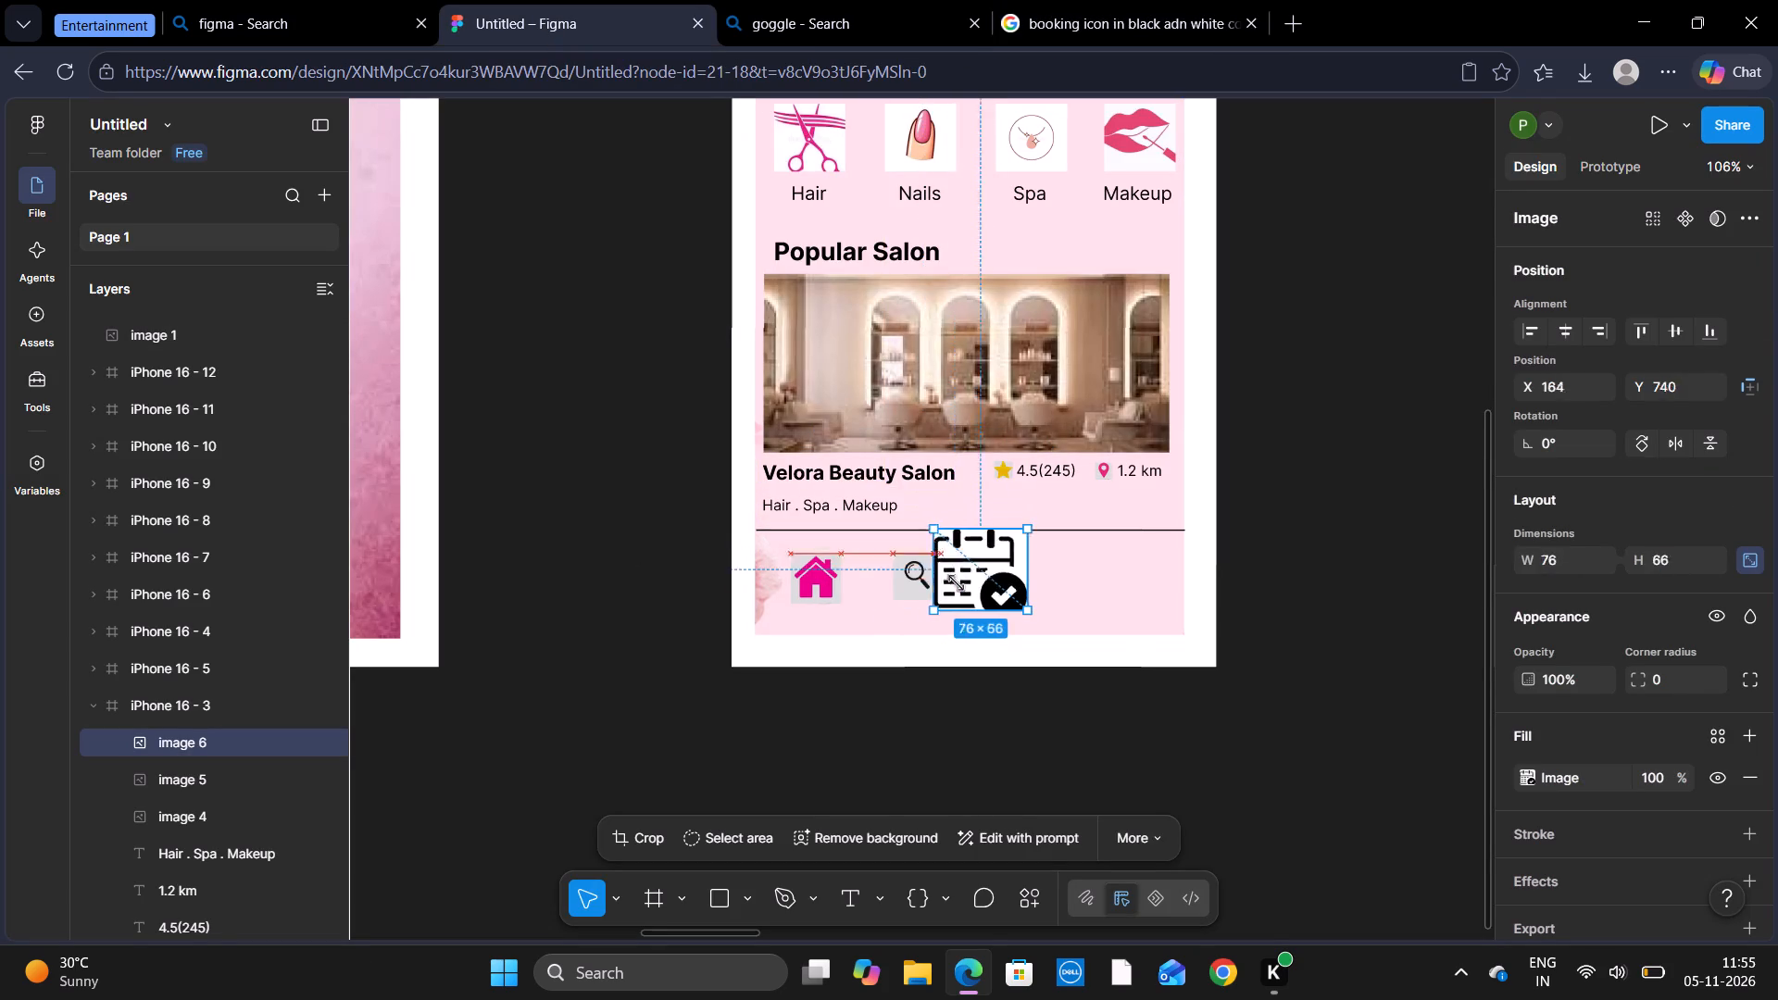
drag(957, 582, 982, 603)
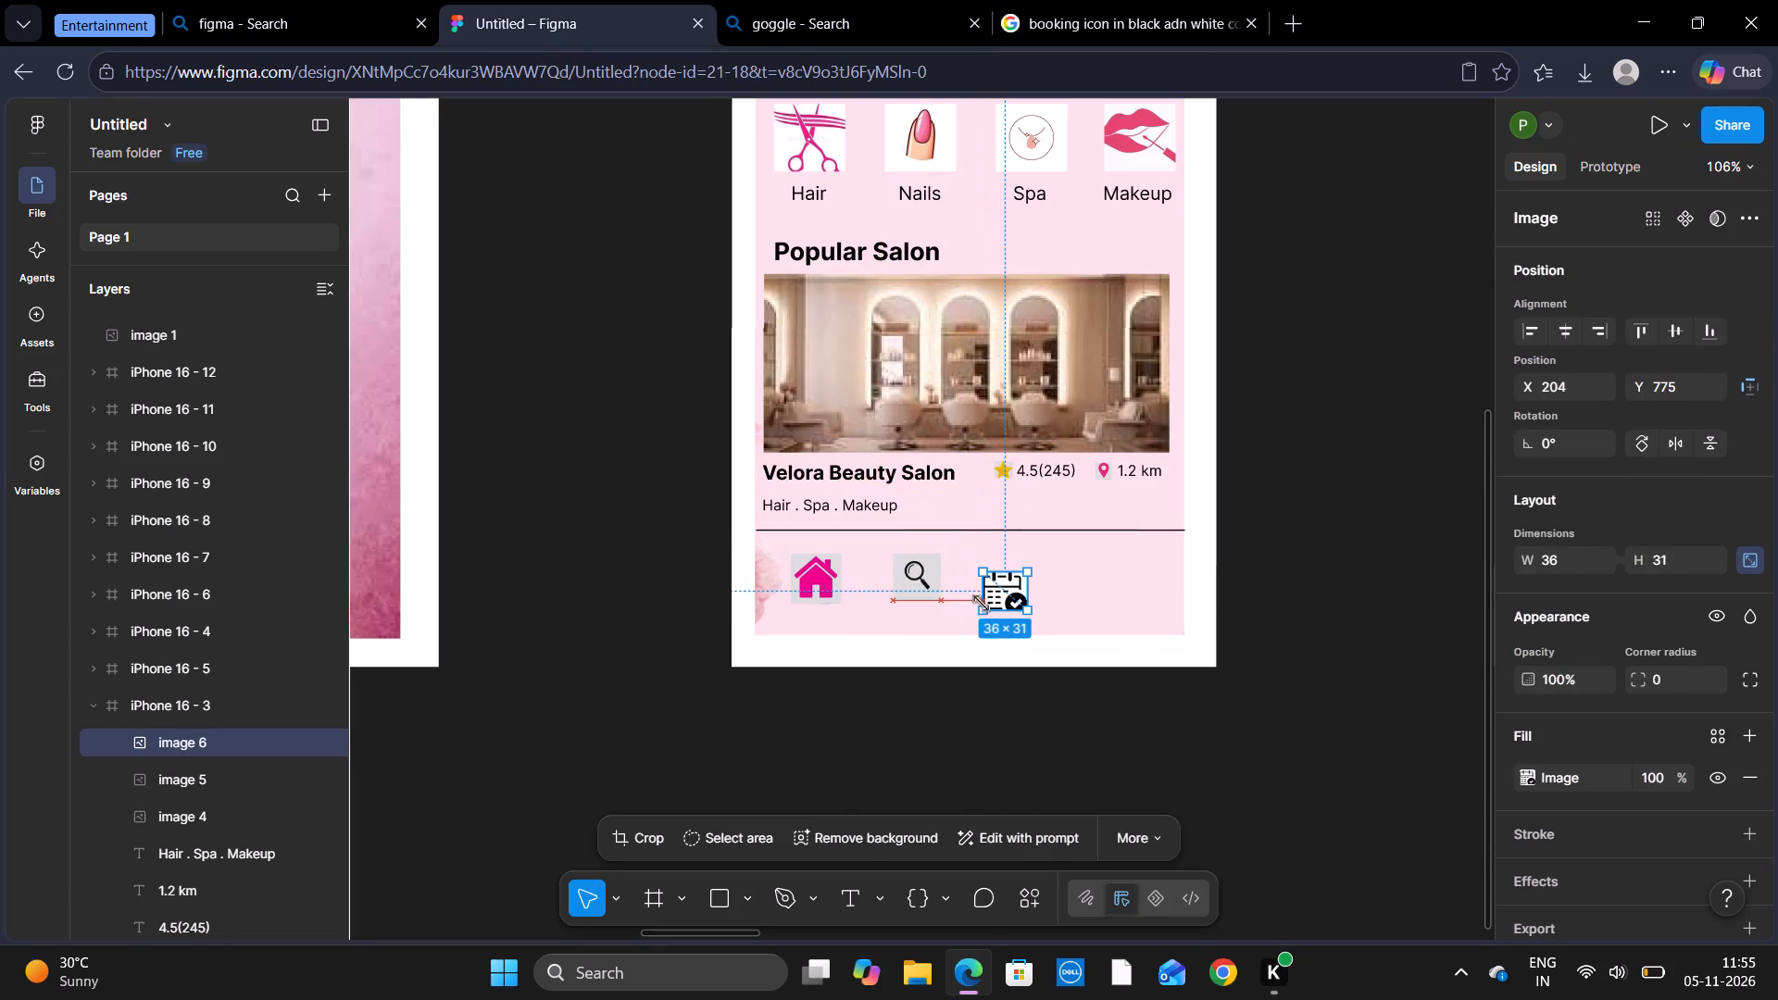
drag(982, 603, 1313, 656)
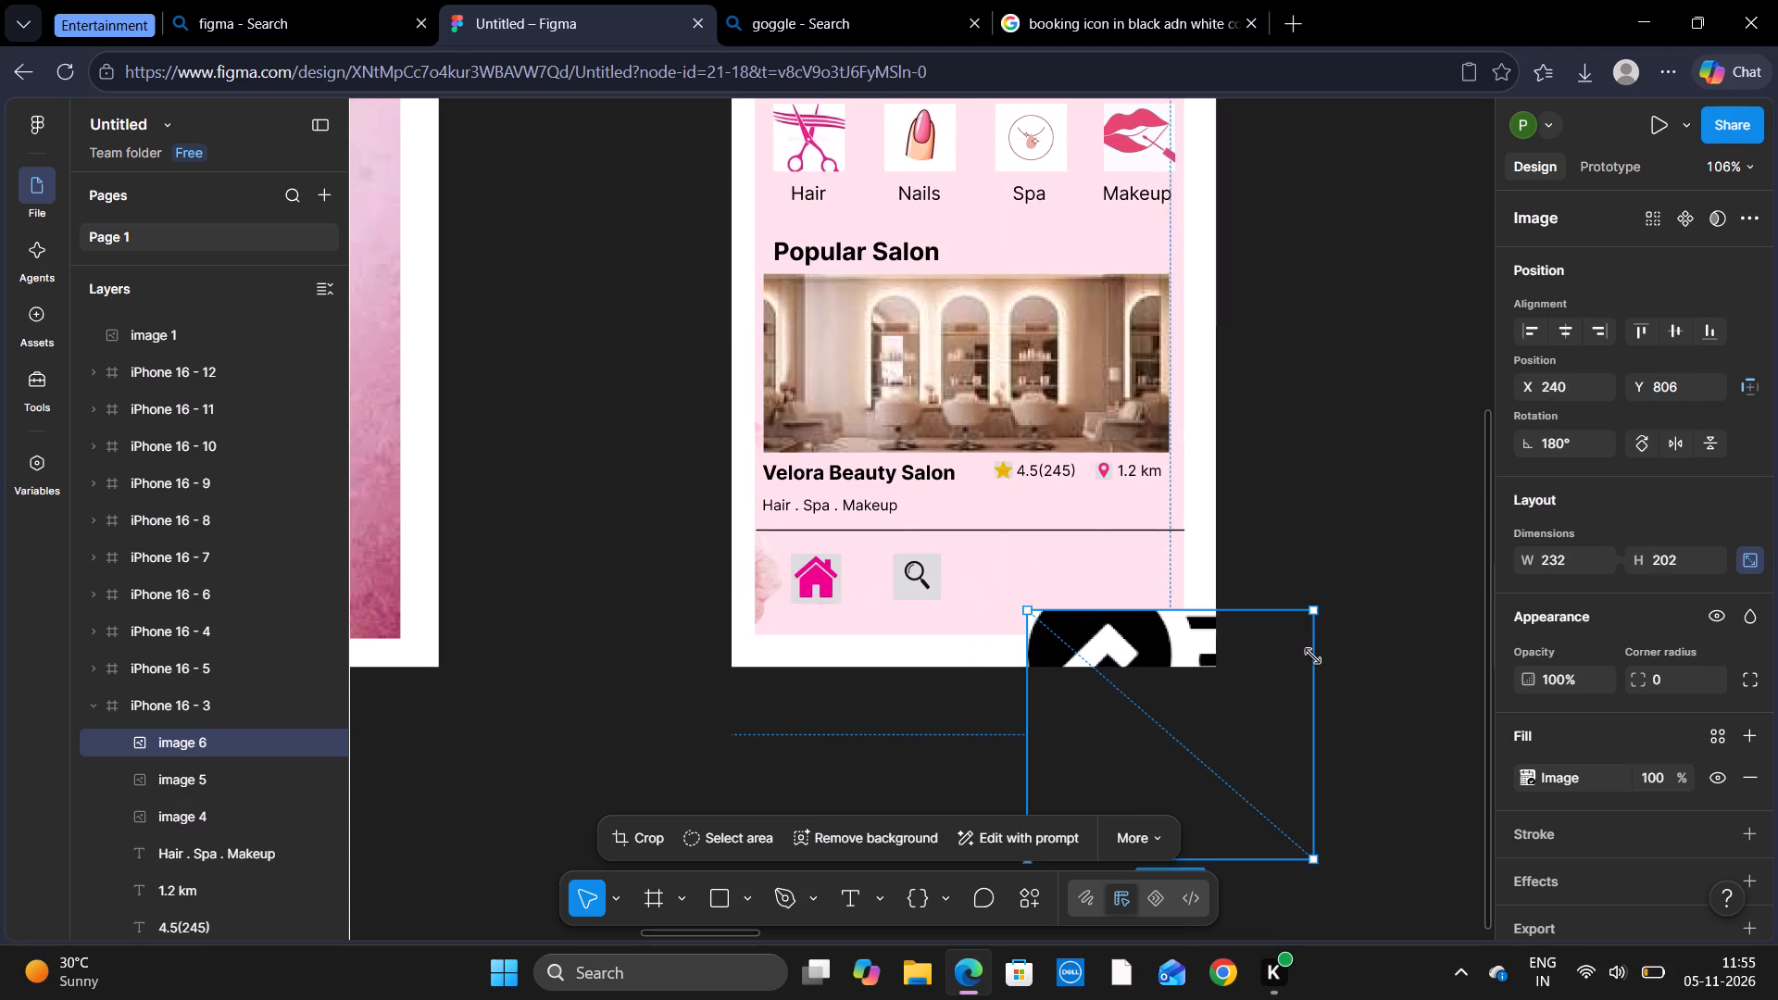
drag(1313, 656, 1008, 573)
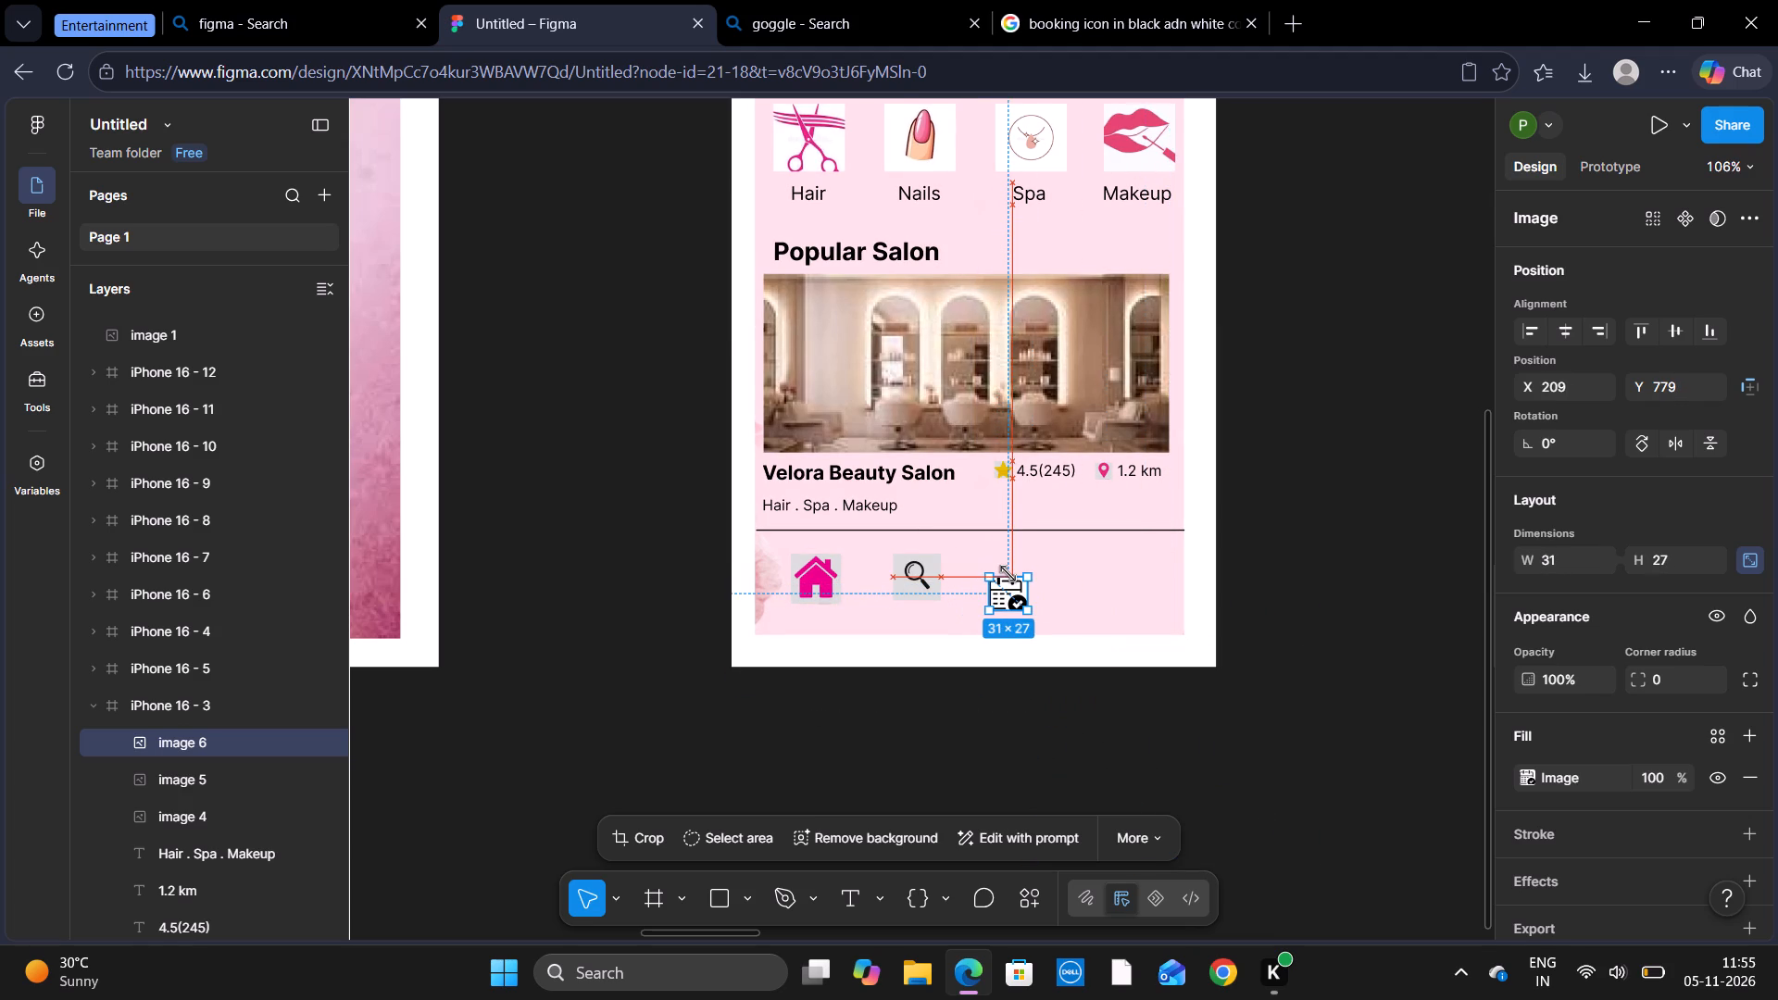
drag(1008, 573, 999, 569)
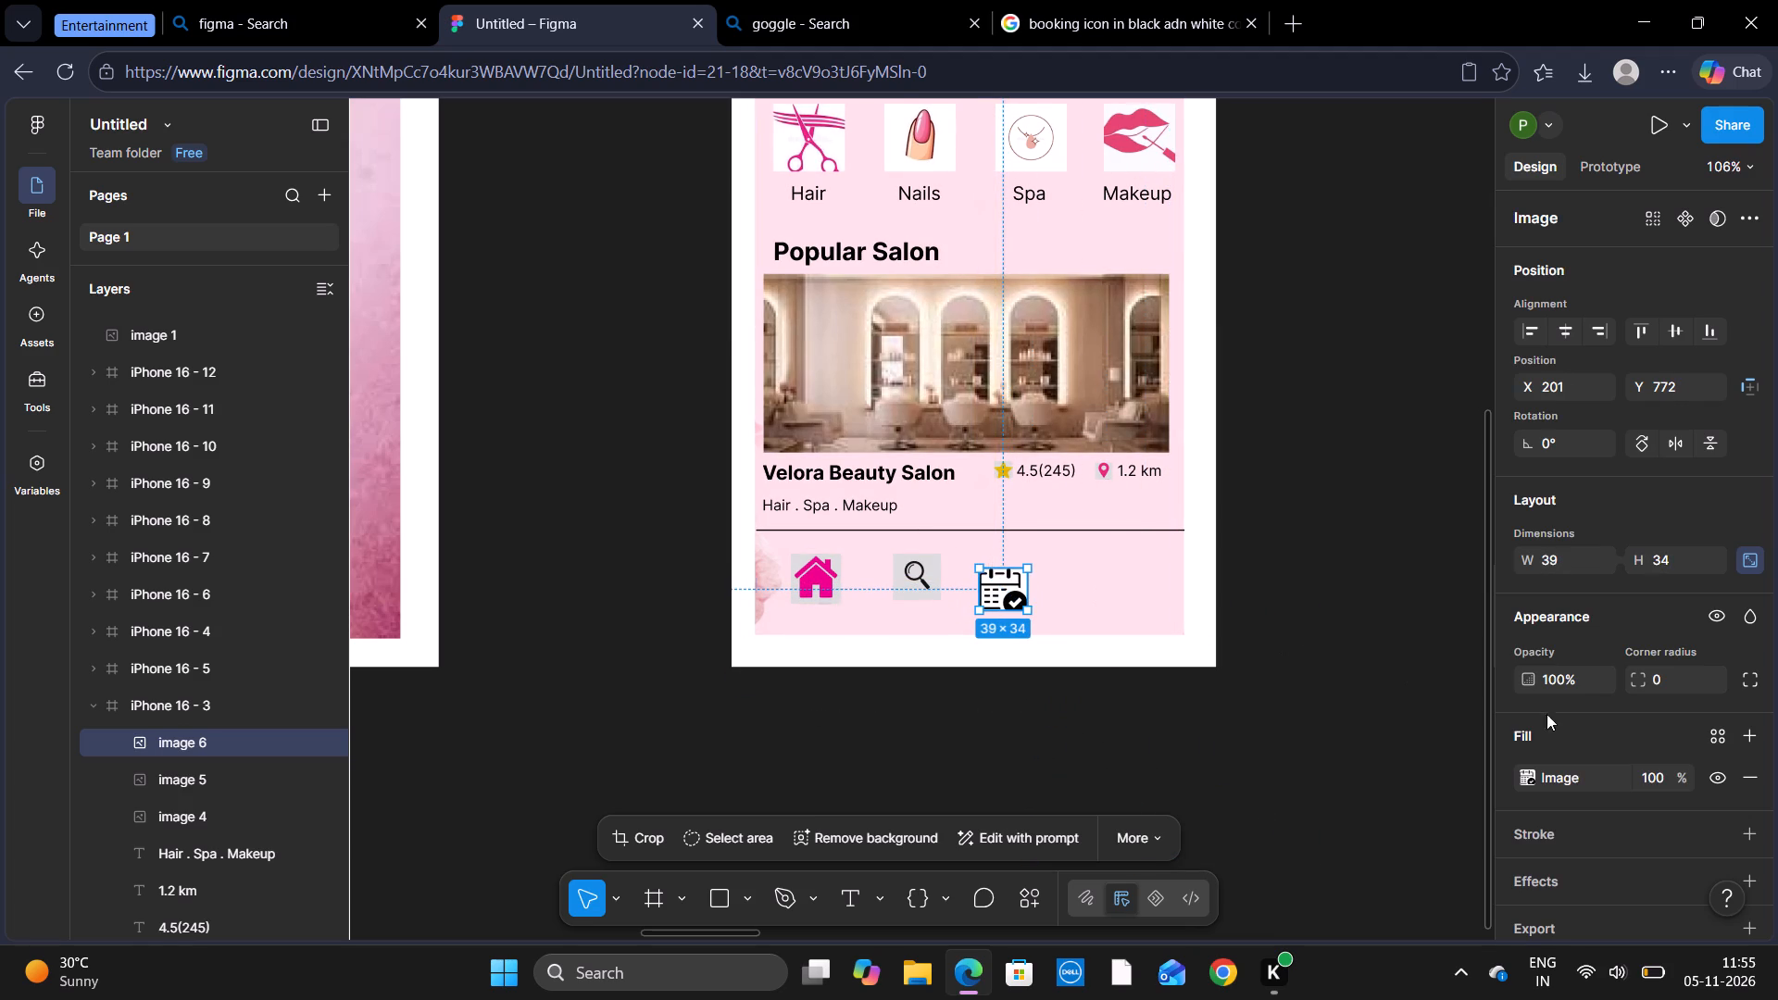
Lower the contrast of the booking icon's image fill to the minimum.
click(1530, 766)
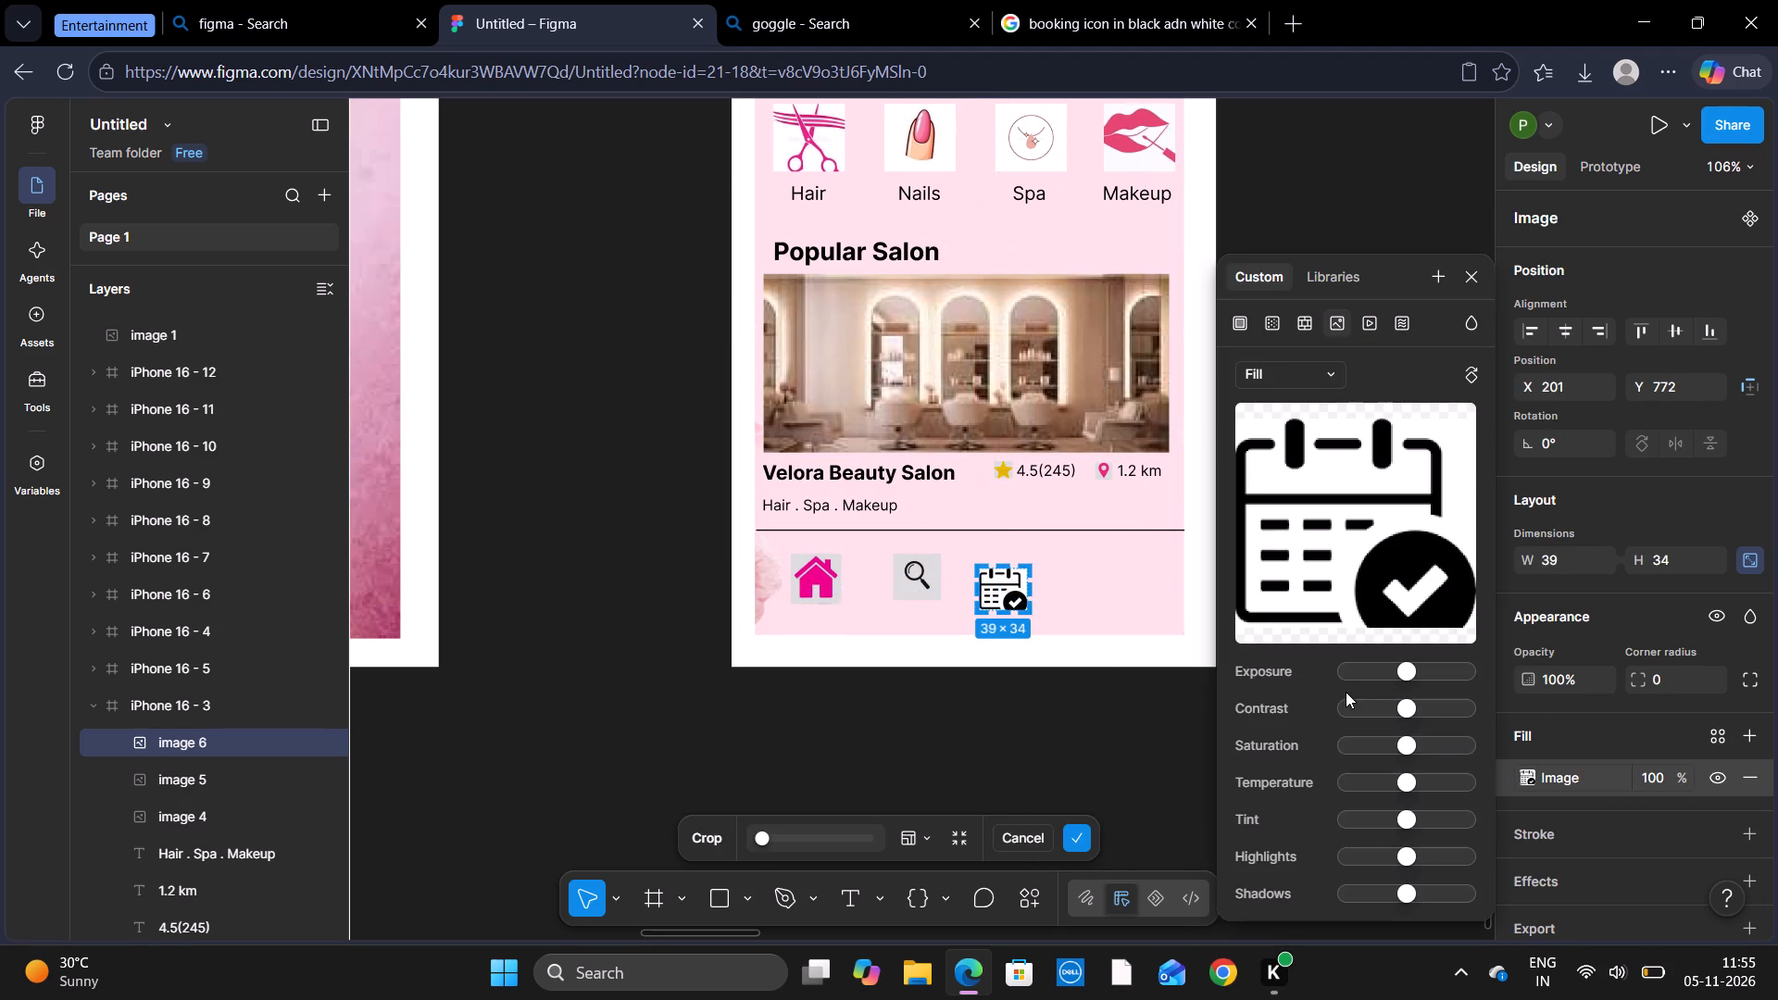
click(1343, 706)
click(1471, 272)
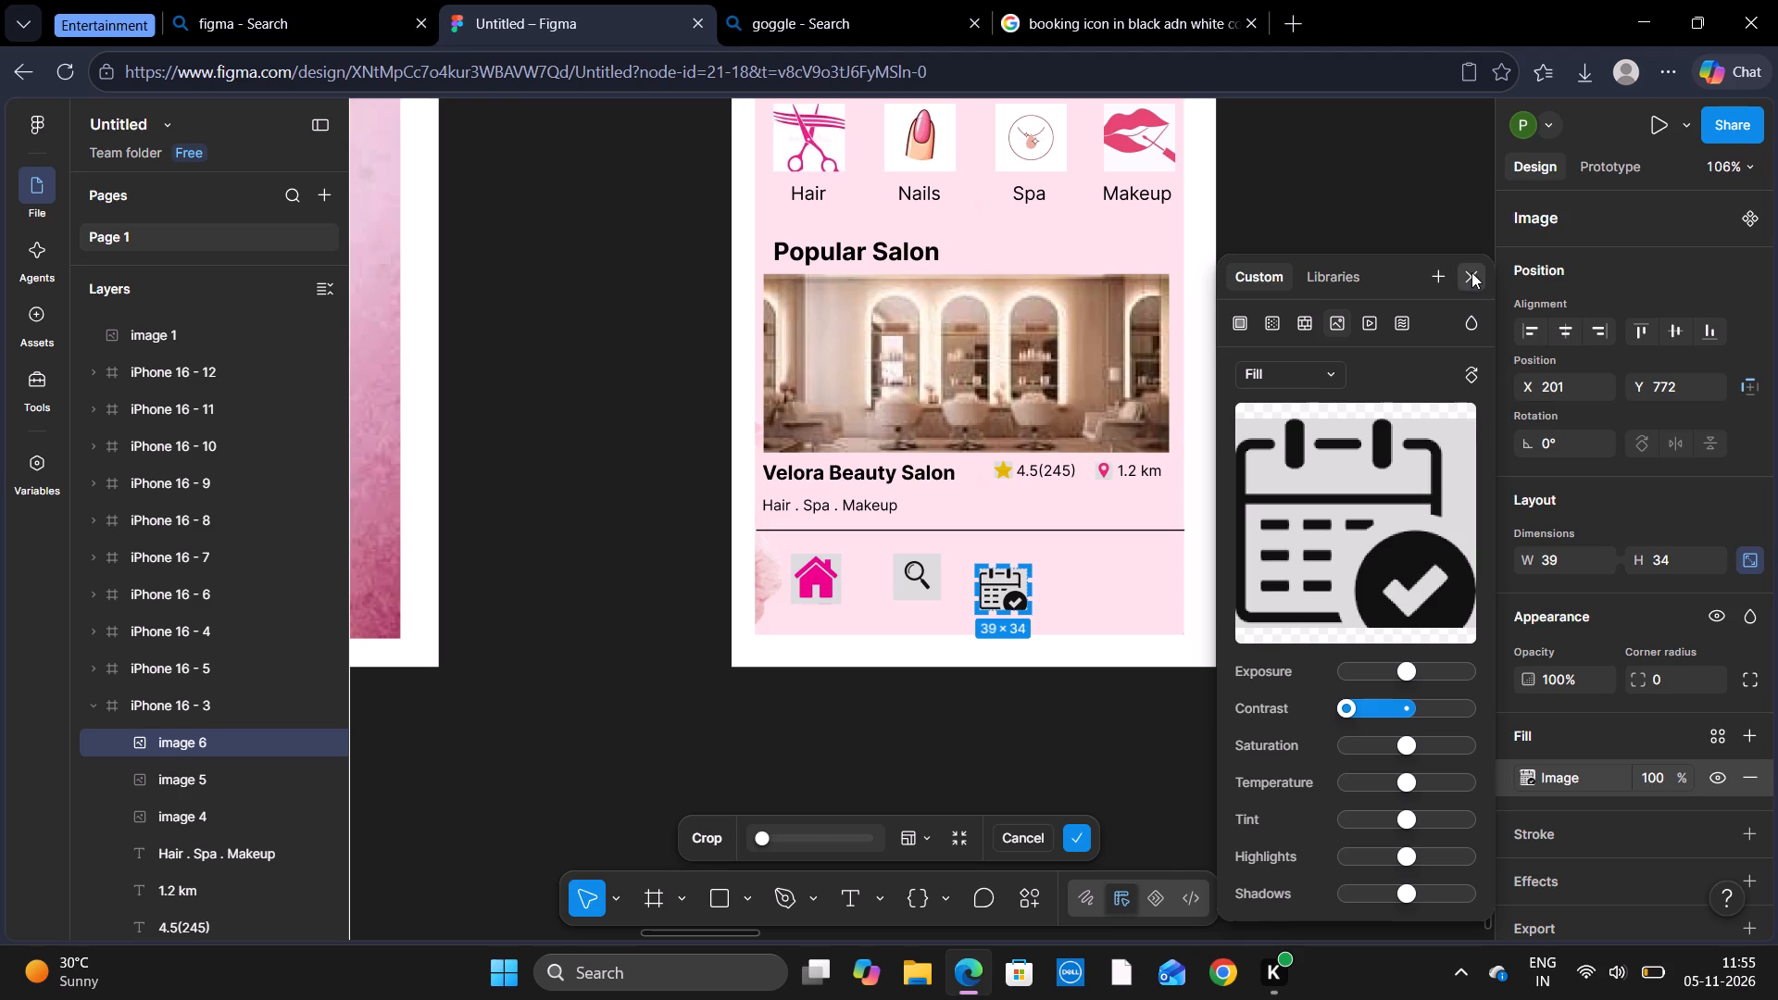
Align the booking icon in the row after the search icon at about X 209, Y 760, enlarging it to 43 × 38.
drag(997, 594, 998, 578)
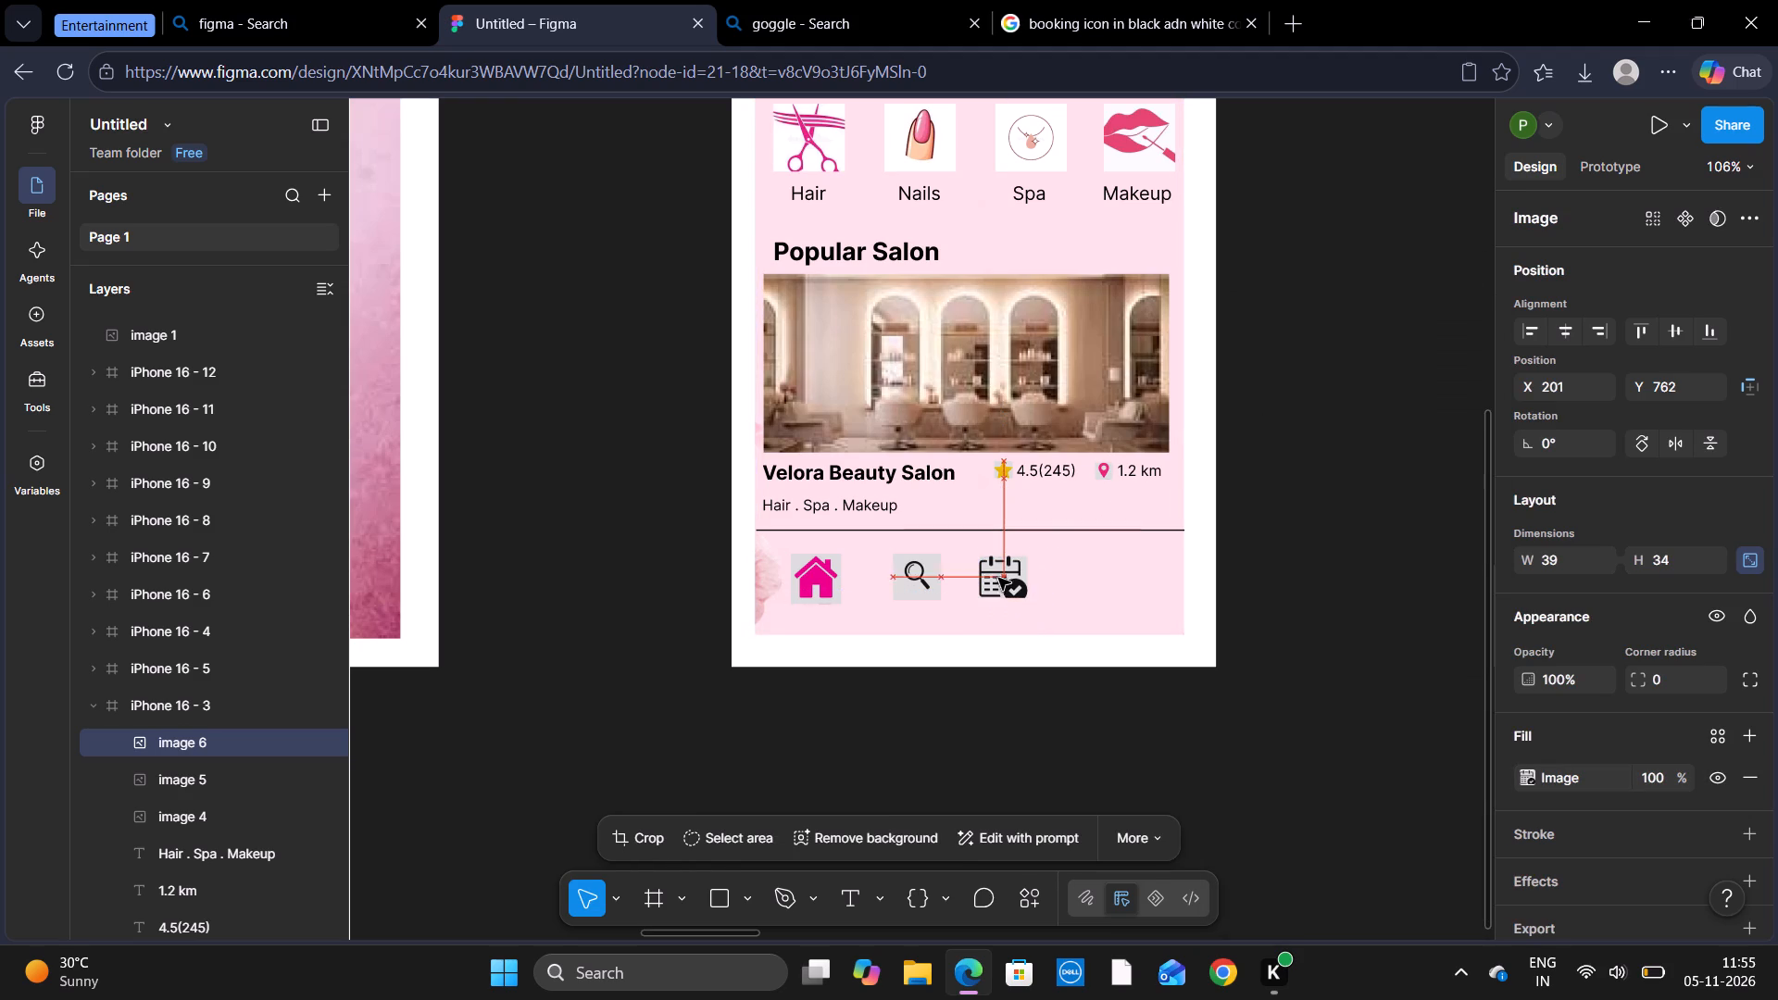
drag(998, 578, 998, 580)
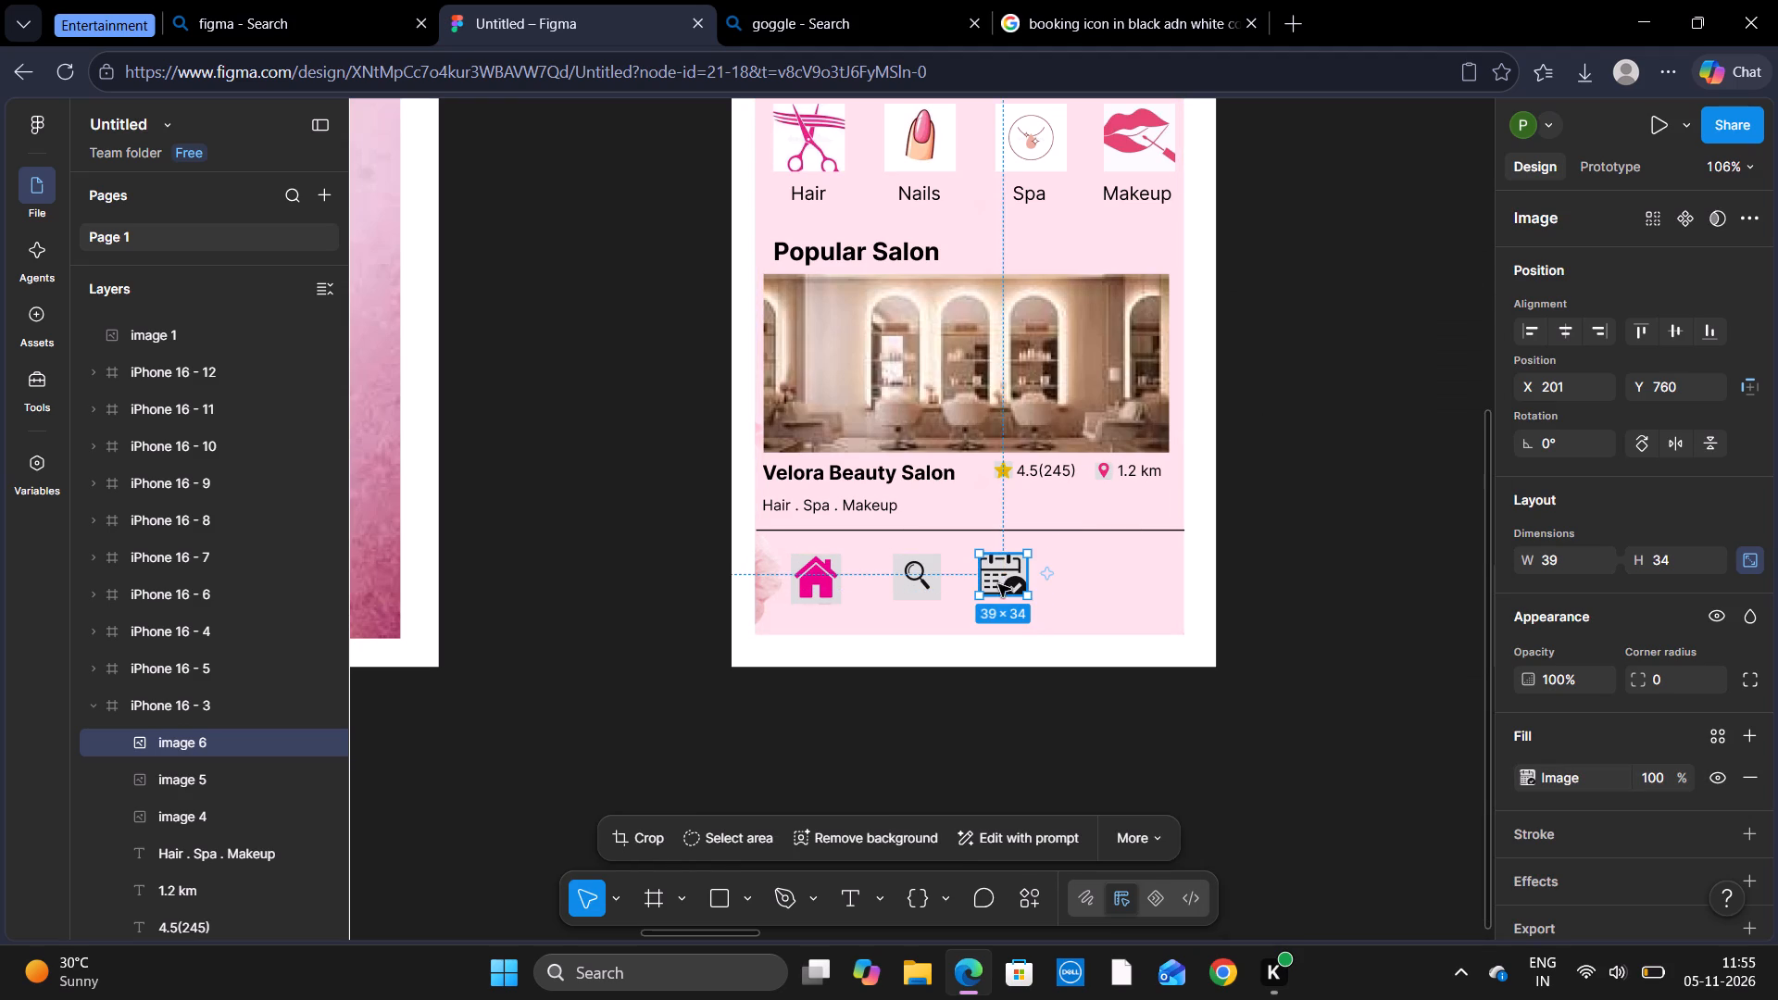
click(1005, 598)
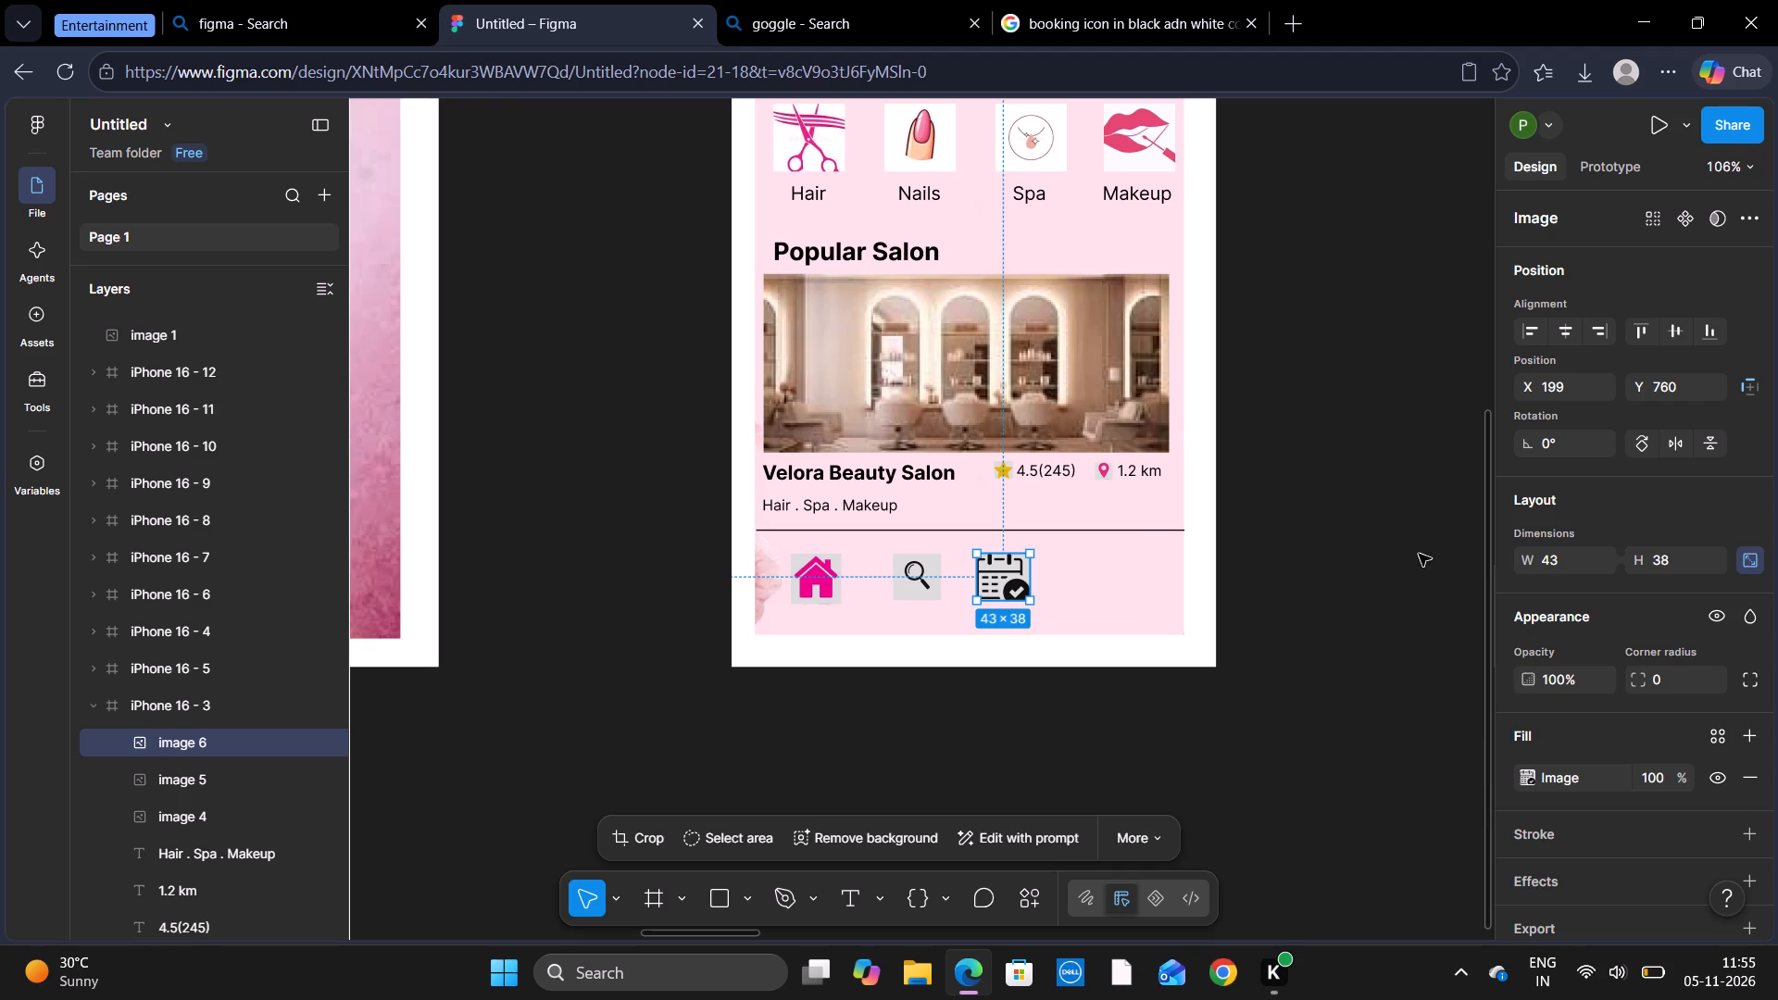
drag(1002, 582, 1012, 582)
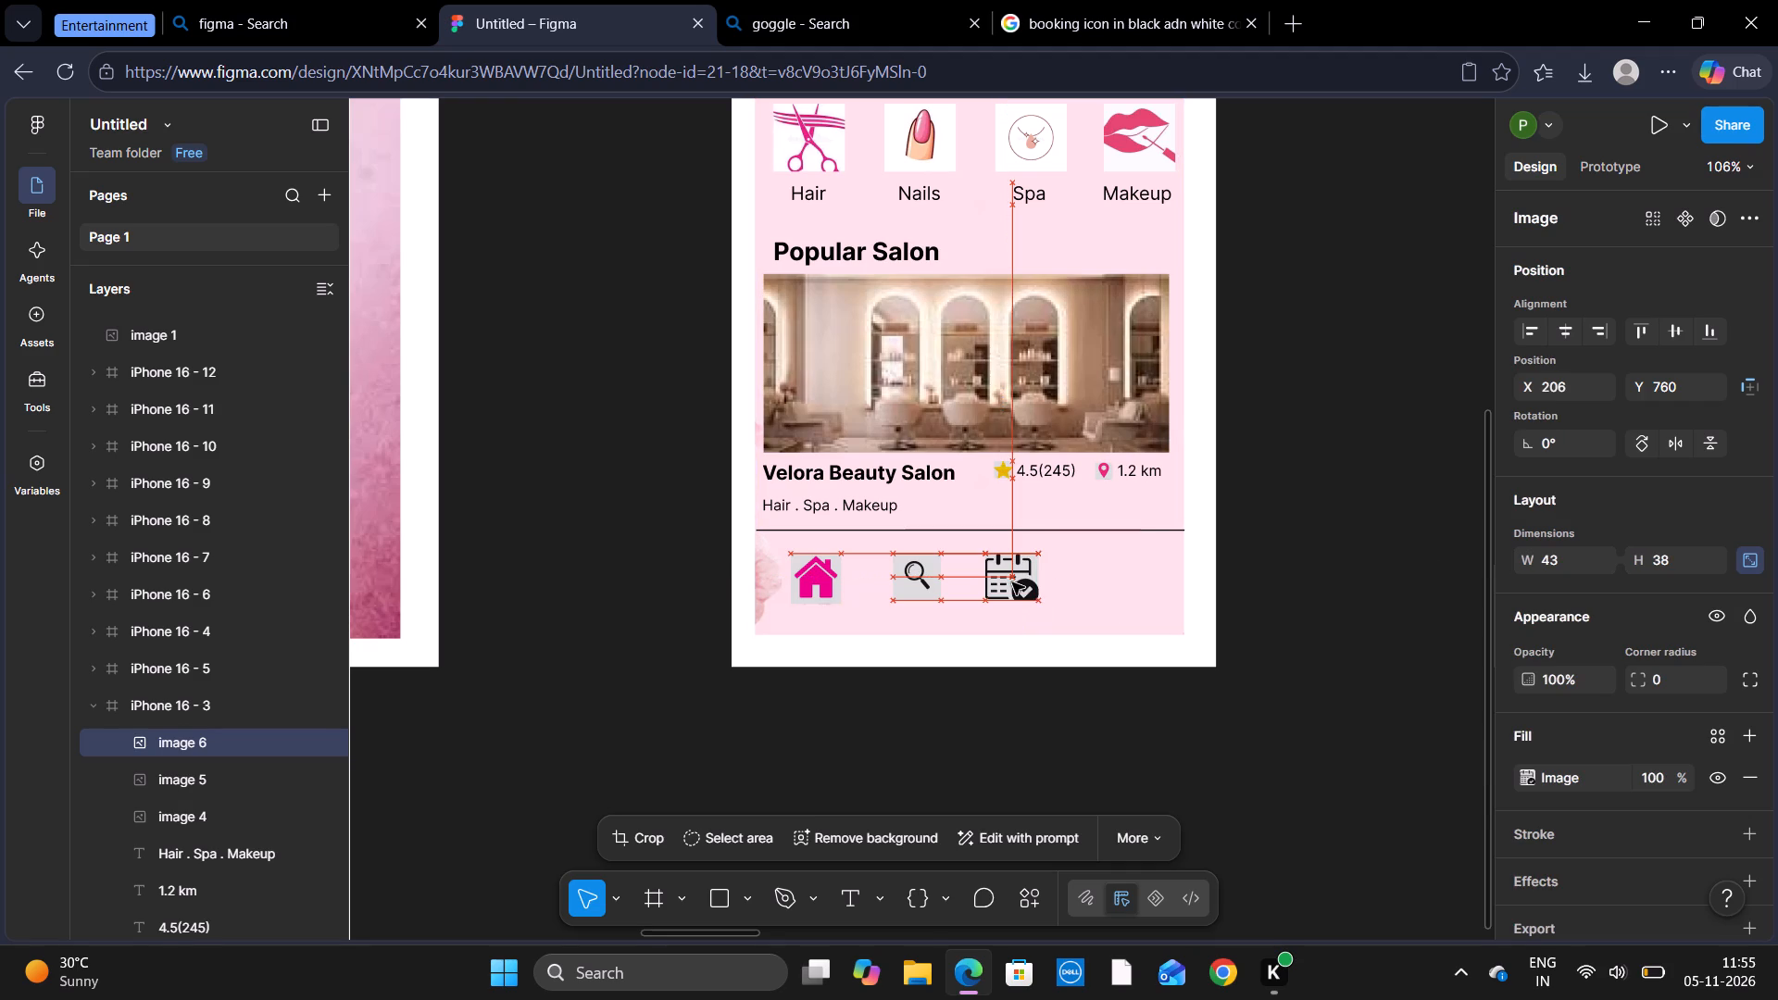
drag(1012, 582, 1016, 581)
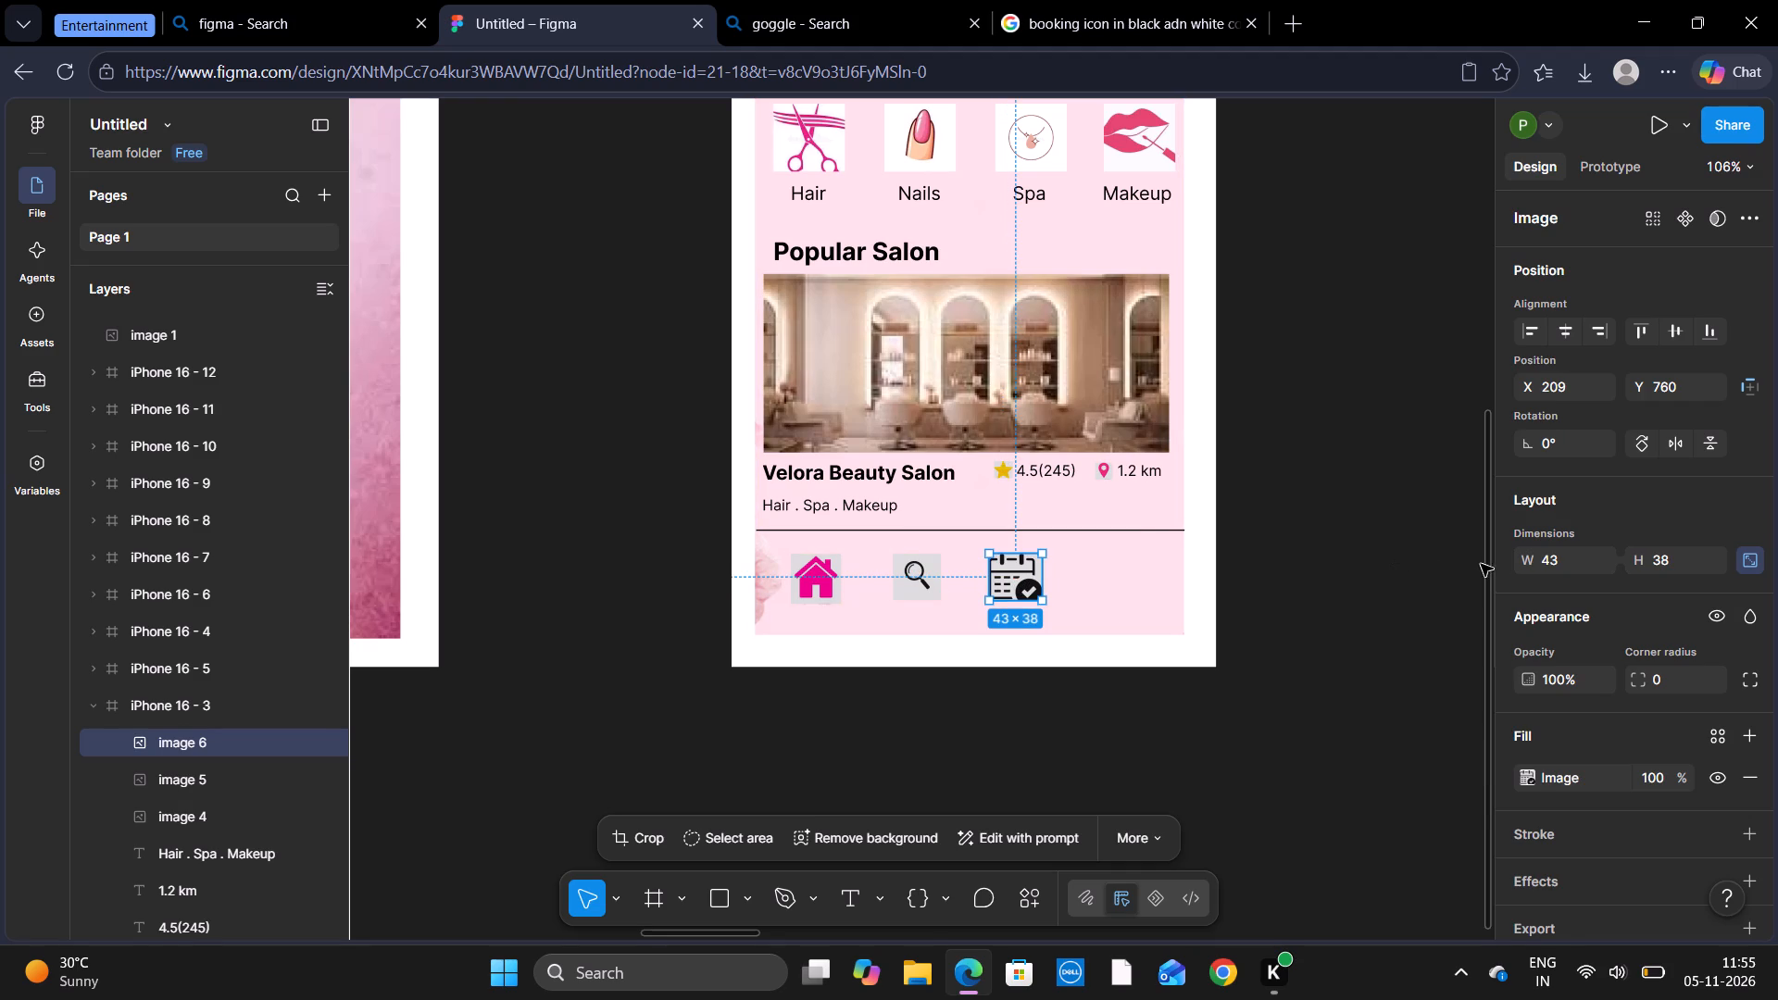
click(1374, 587)
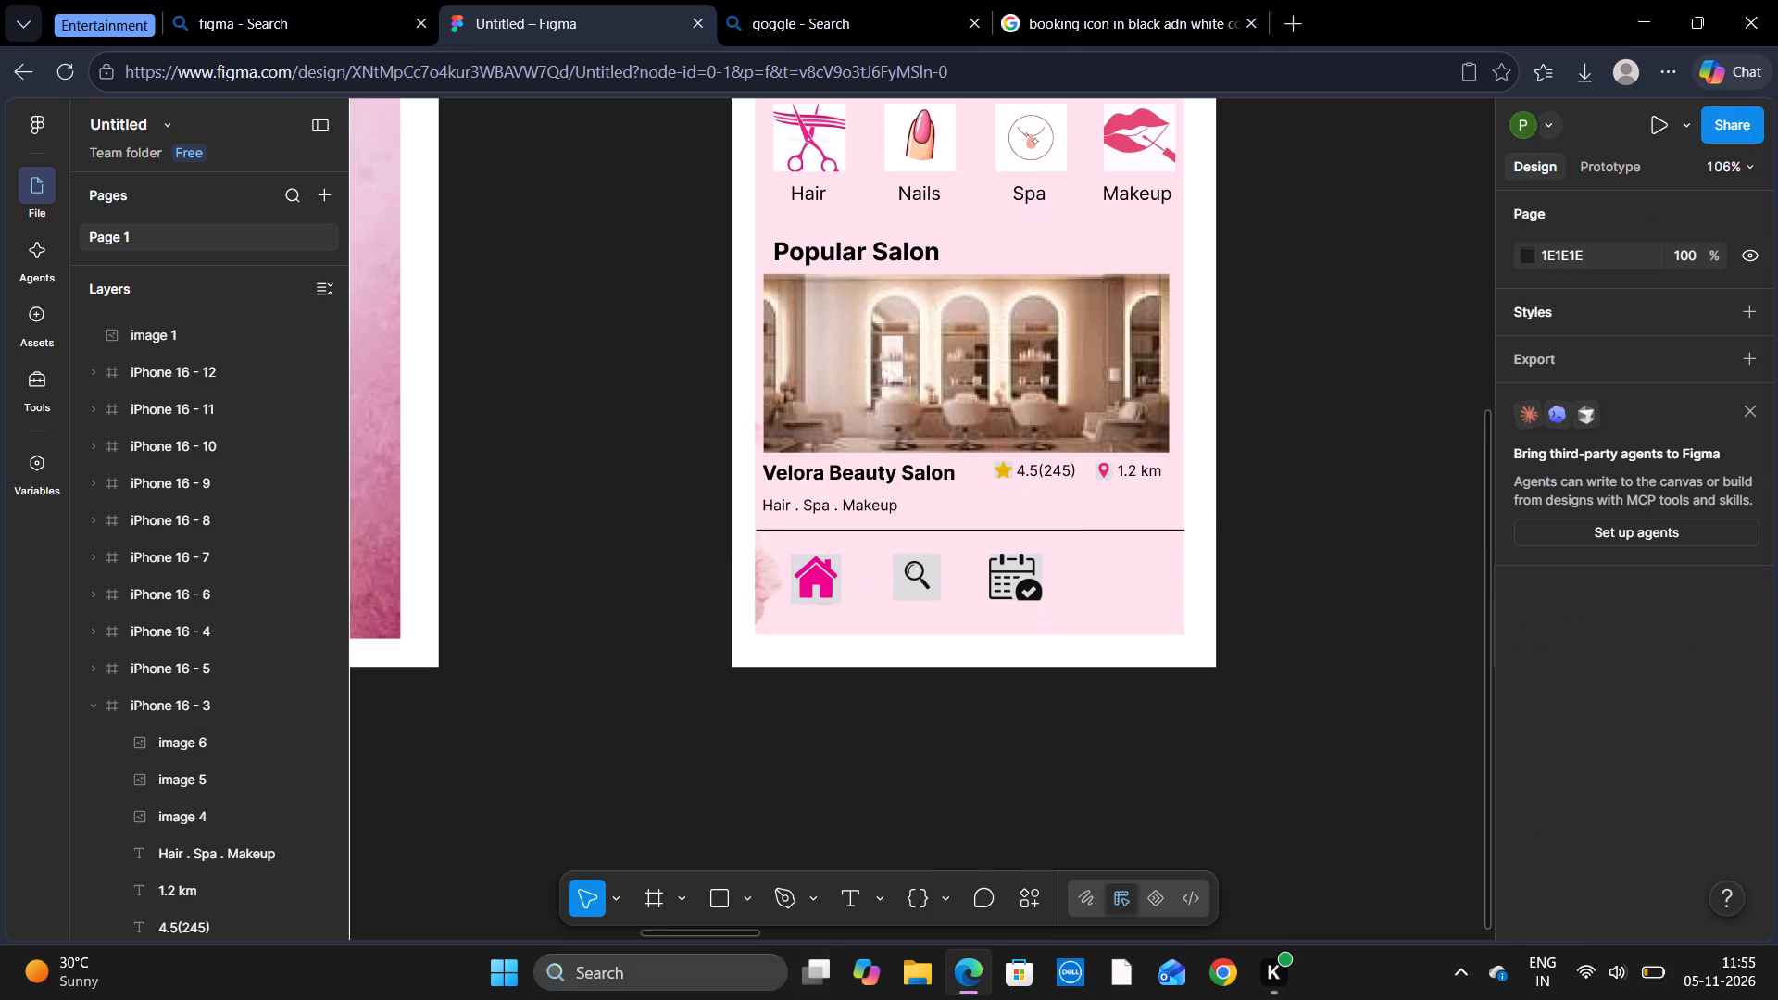
Search Google for "profile icon in black and white colour" and look through the results.
click(1224, 12)
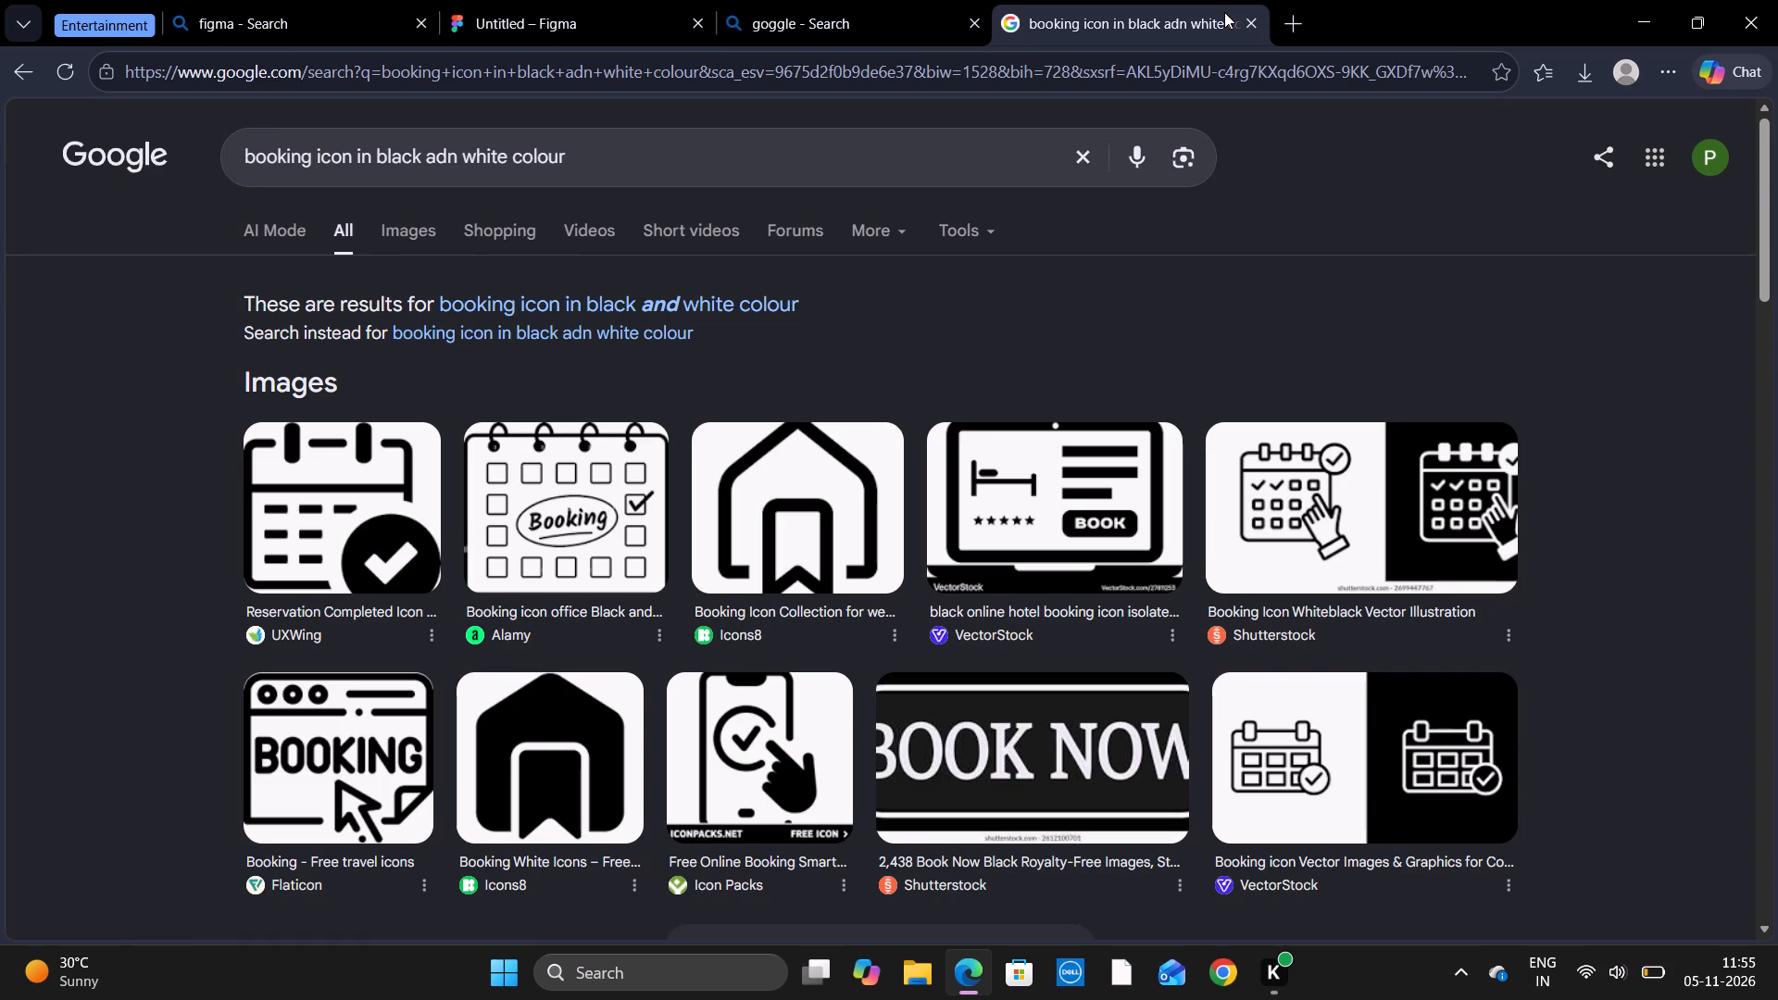
click(575, 172)
key(BackSpace)
key(BackSpace)
key(BackSpace)
key(BackSpace)
key(BackSpace)
key(BackSpace)
key(BackSpace)
key(BackSpace)
key(BackSpace)
key(BackSpace)
key(BackSpace)
key(BackSpace)
key(BackSpace)
key(BackSpace)
key(BackSpace)
key(BackSpace)
key(BackSpace)
key(BackSpace)
key(BackSpace)
key(BackSpace)
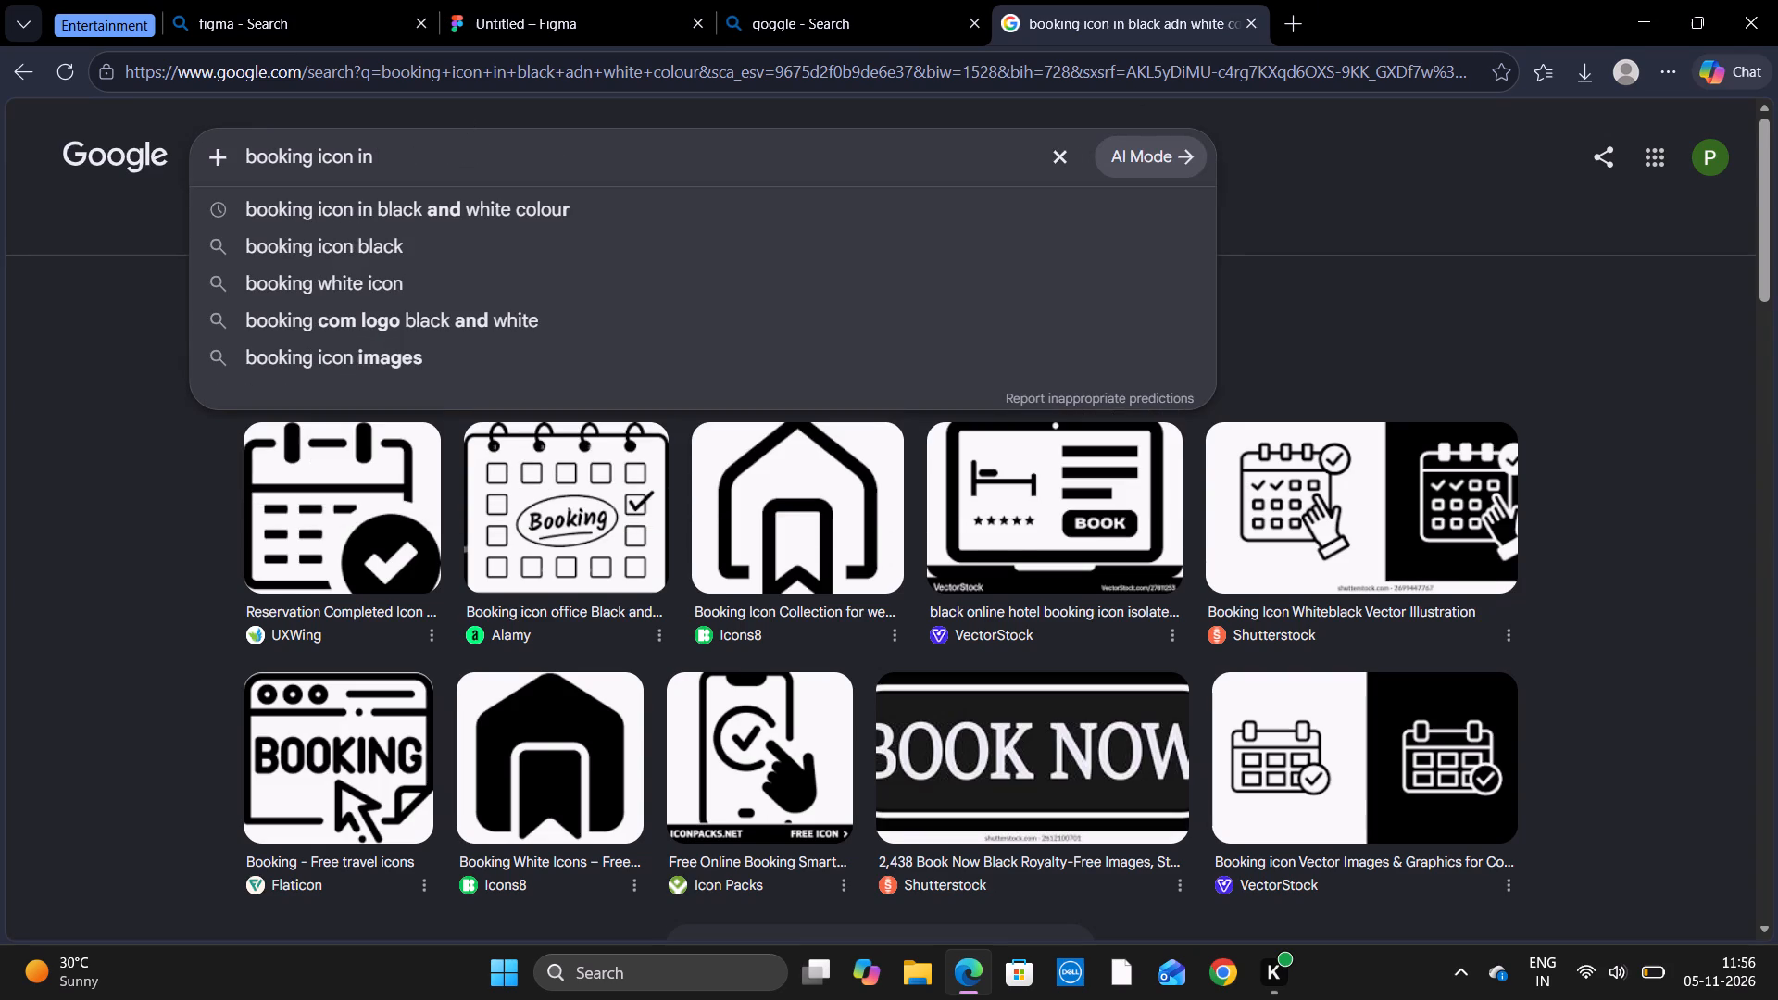
text(pri)
key(BackSpace)
text(ofile icon in black and white)
key(space)
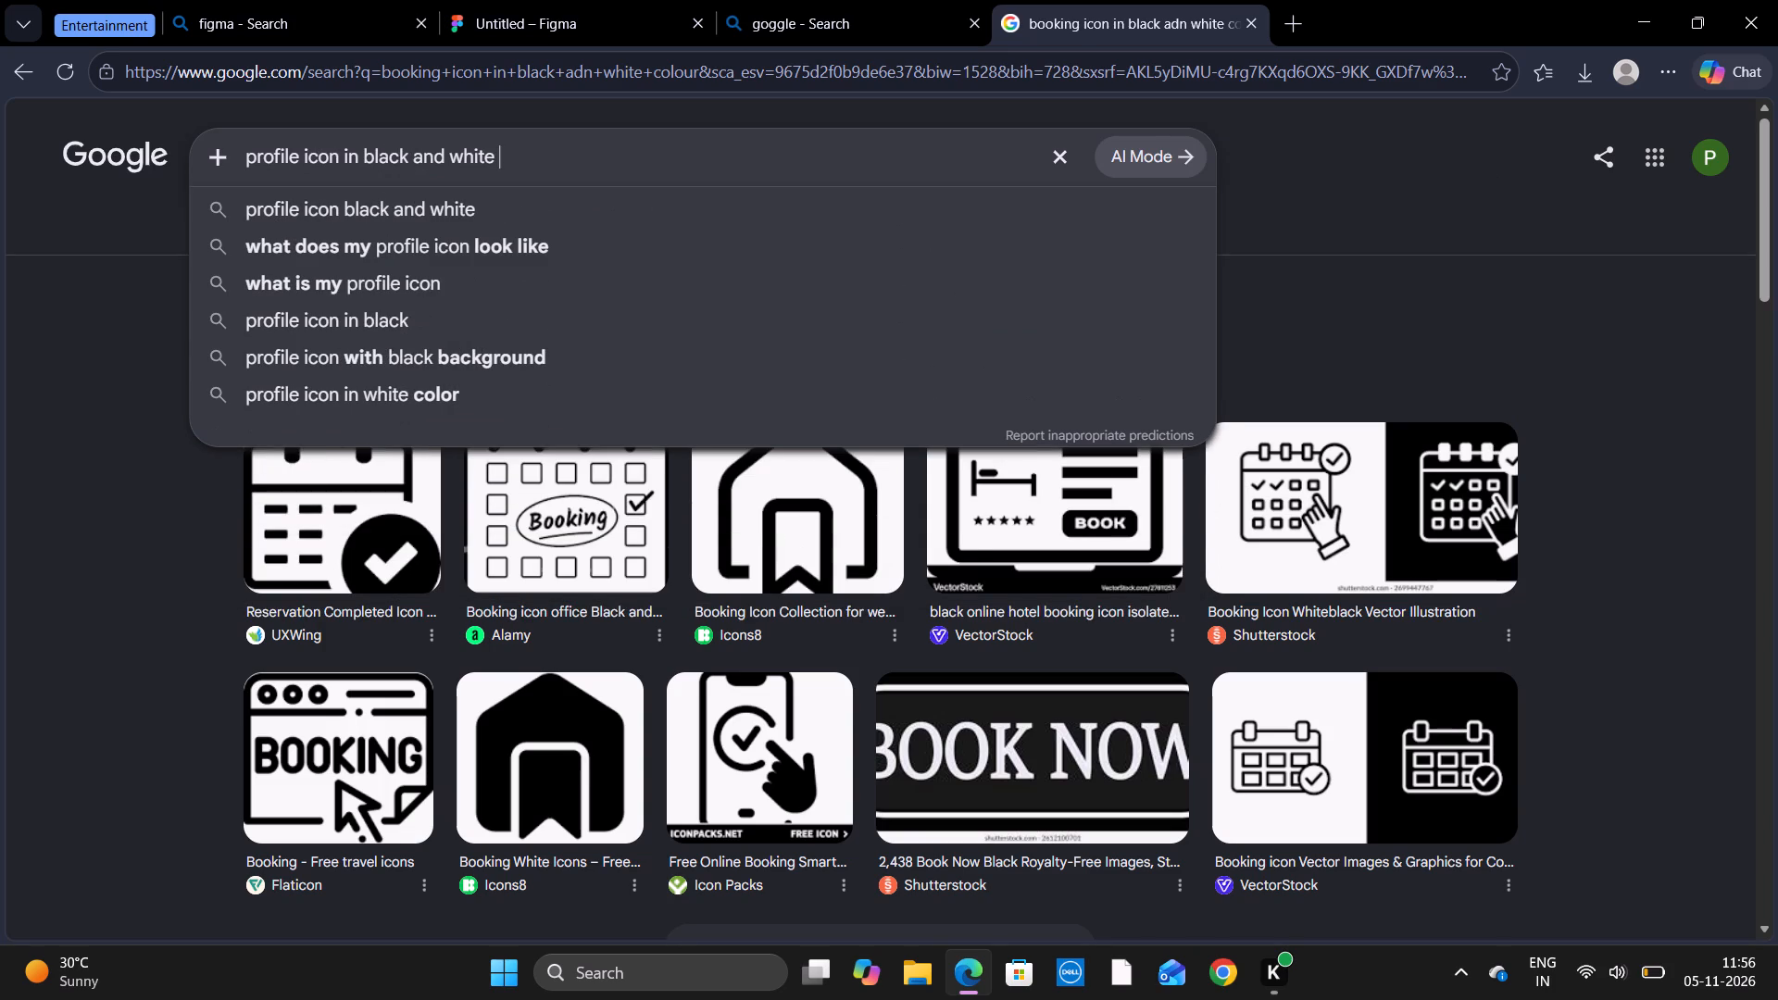
text(colour)
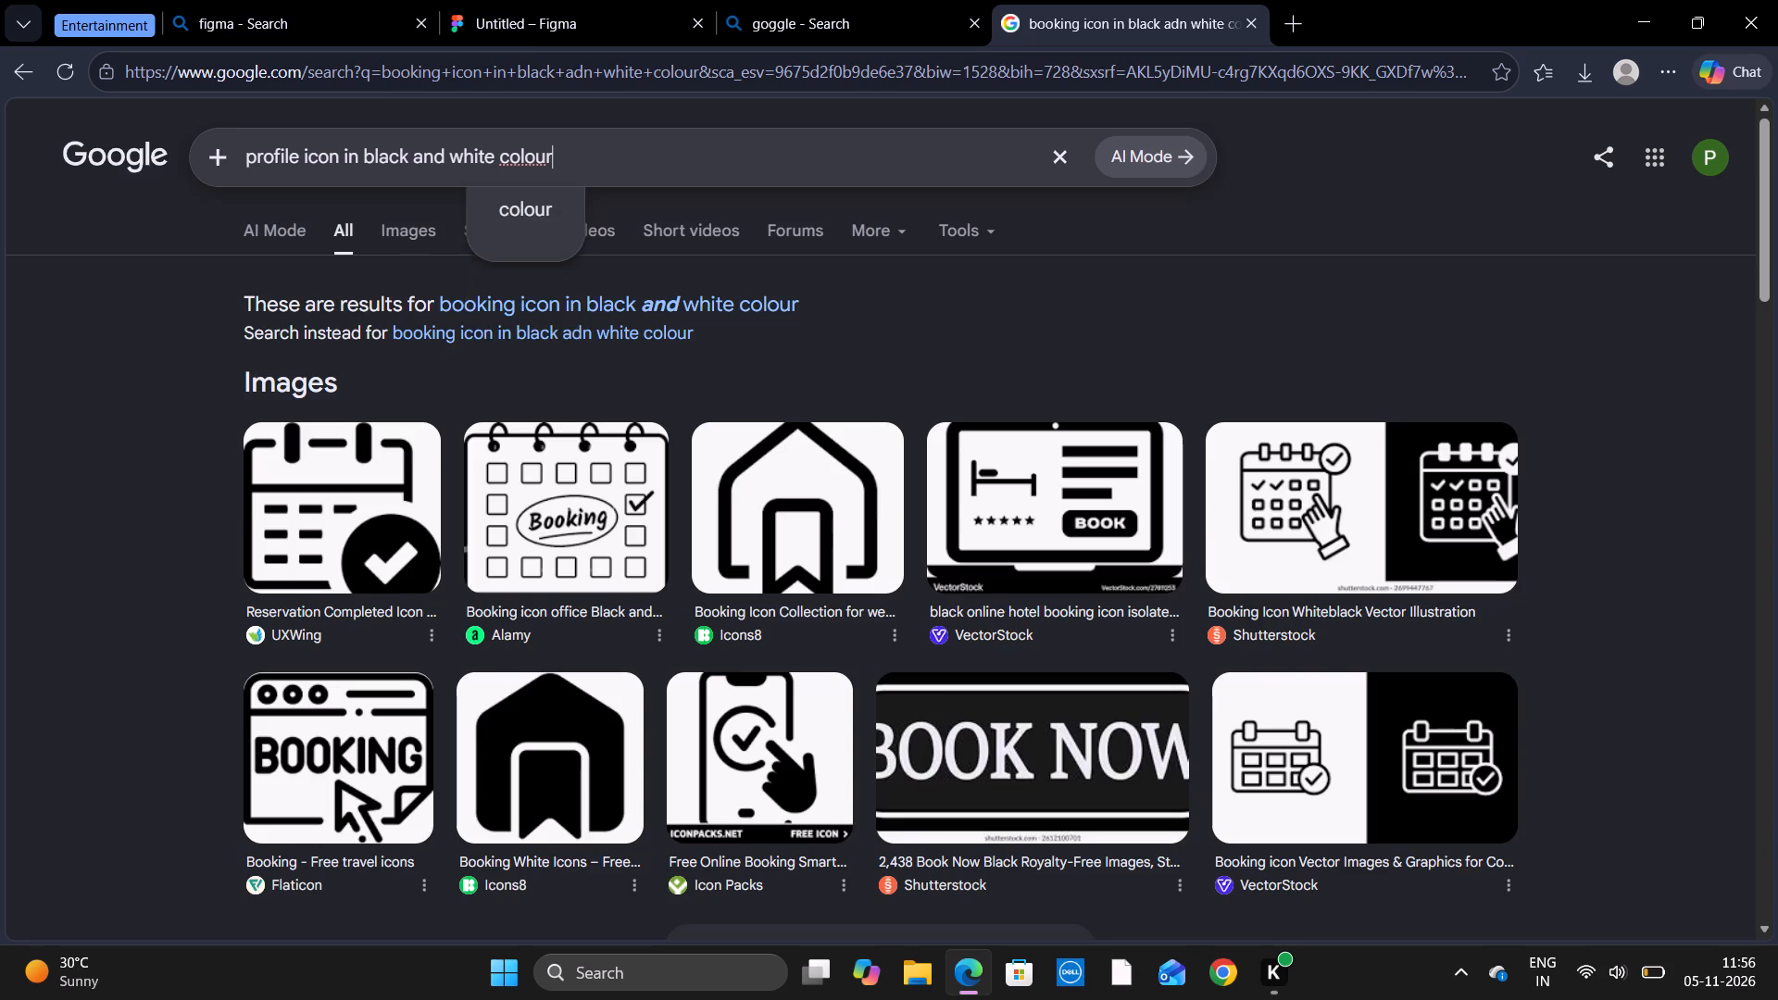
key(Return)
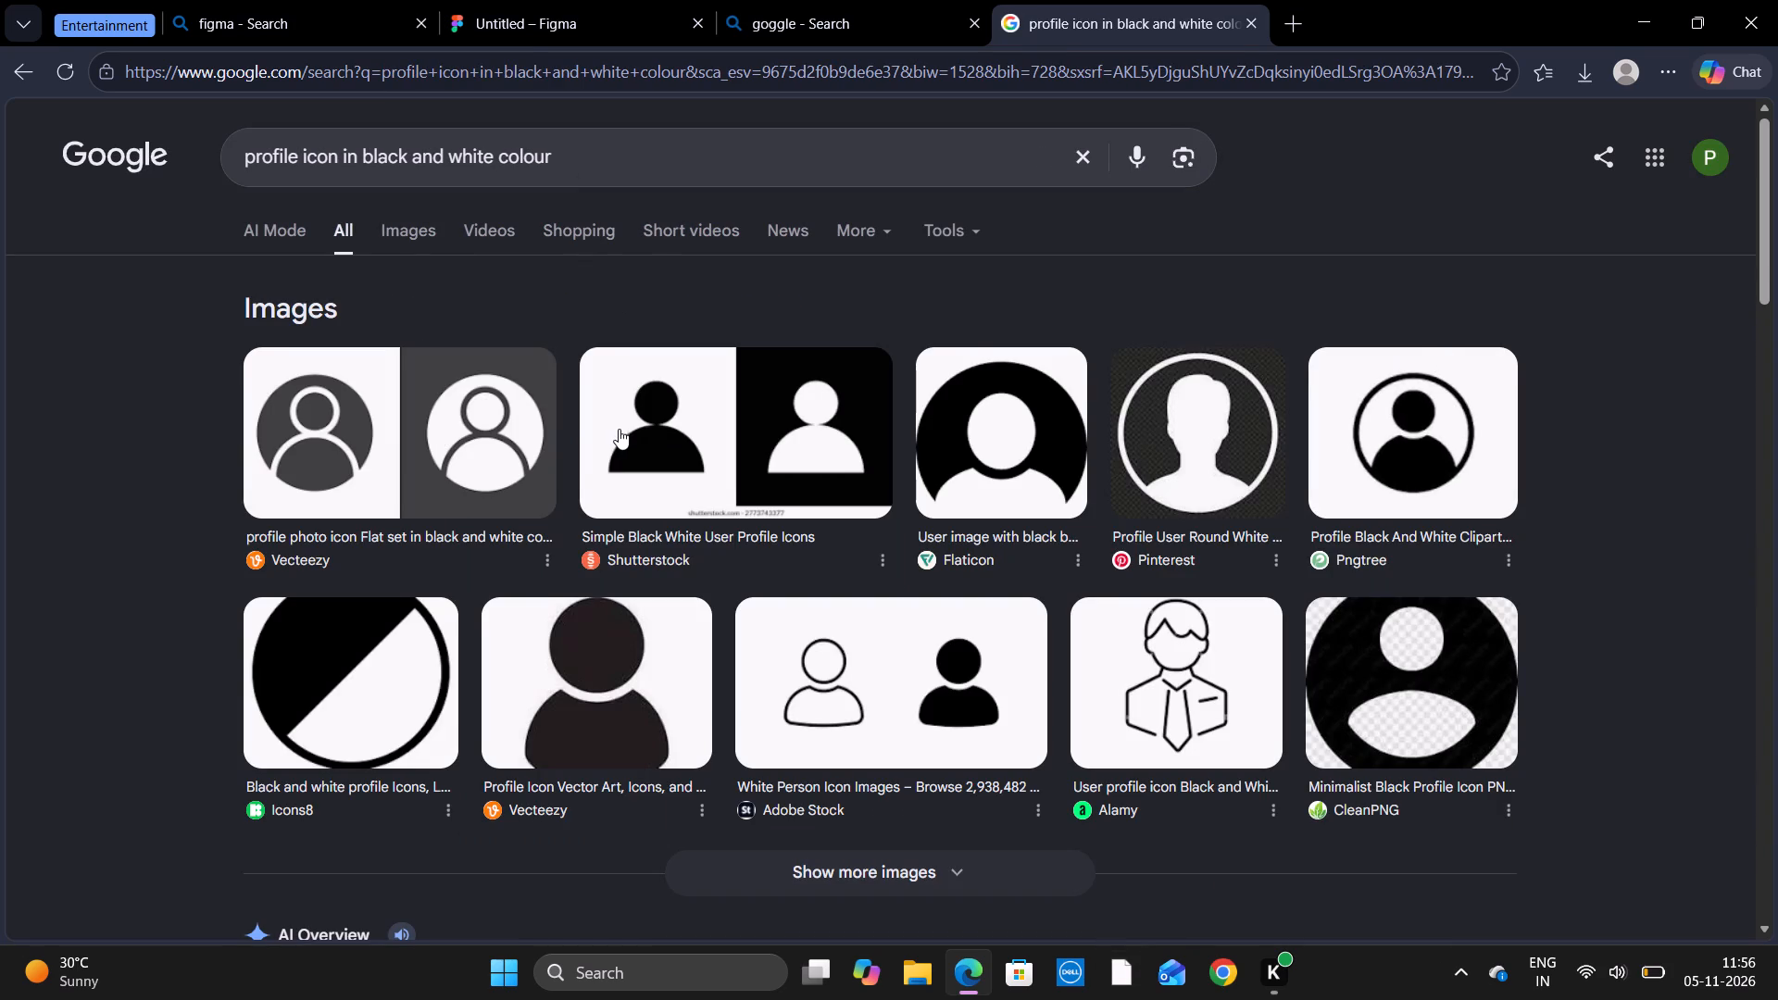
scroll(622, 431, down, 4)
scroll(622, 431, up, 1)
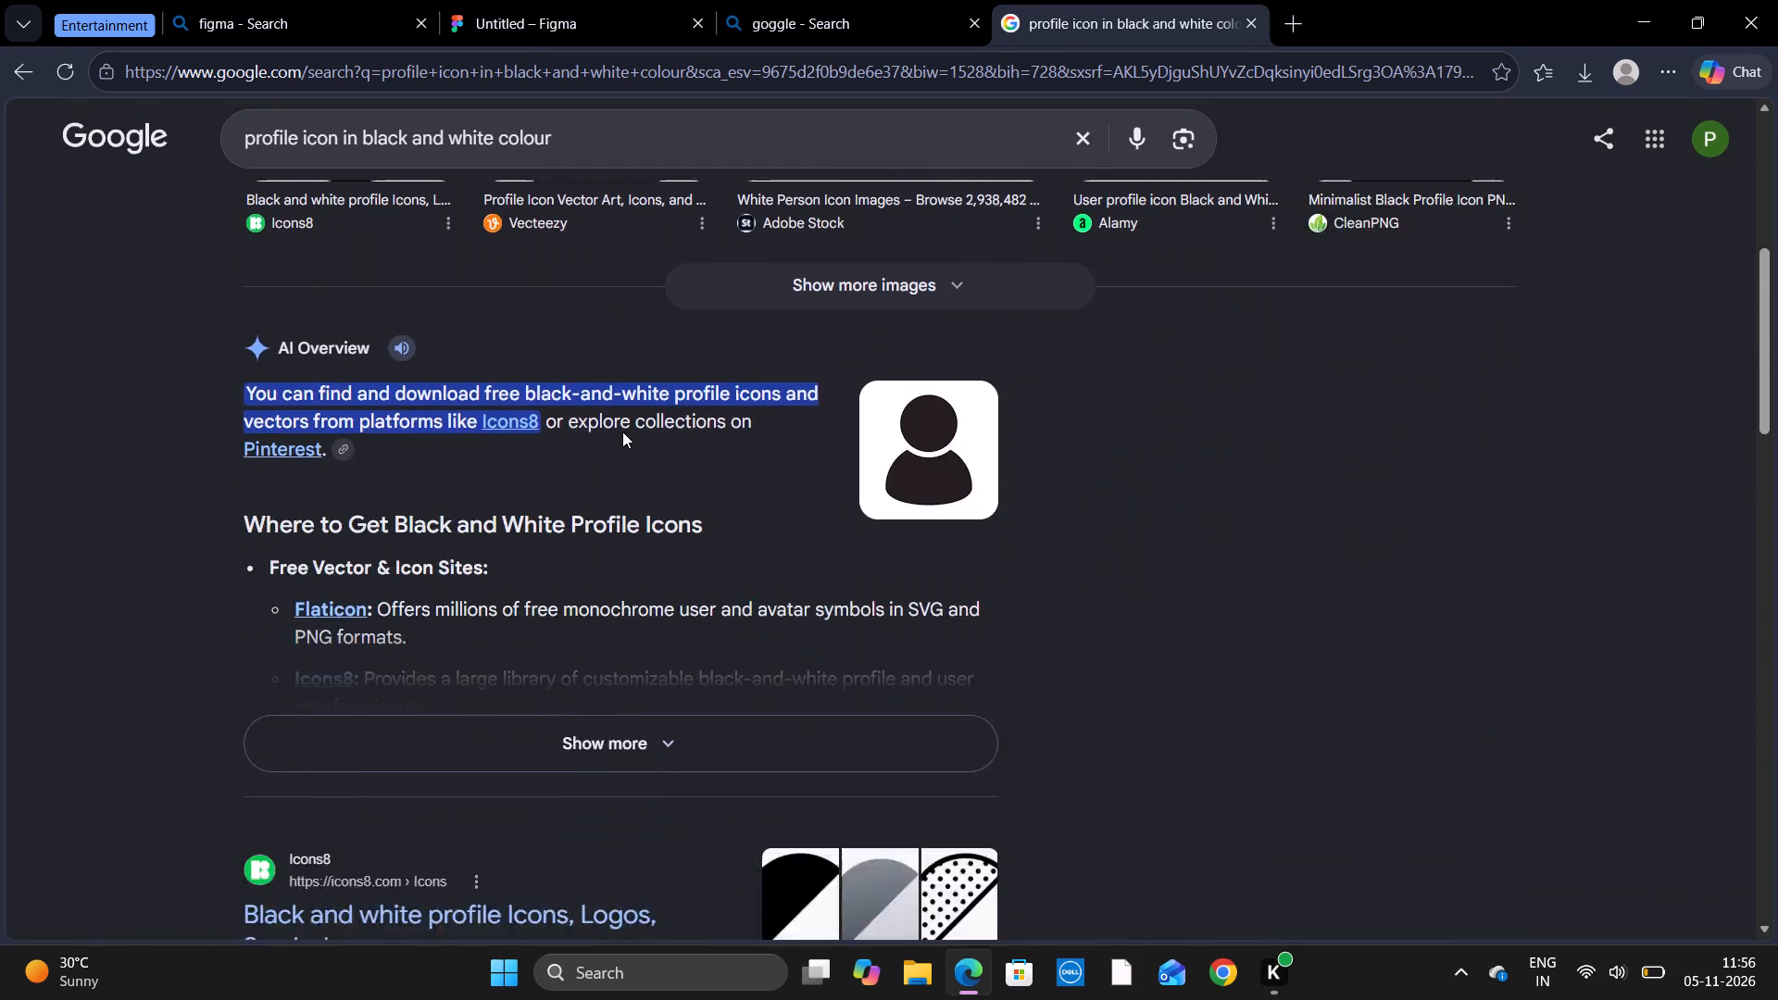
scroll(622, 431, up, 2)
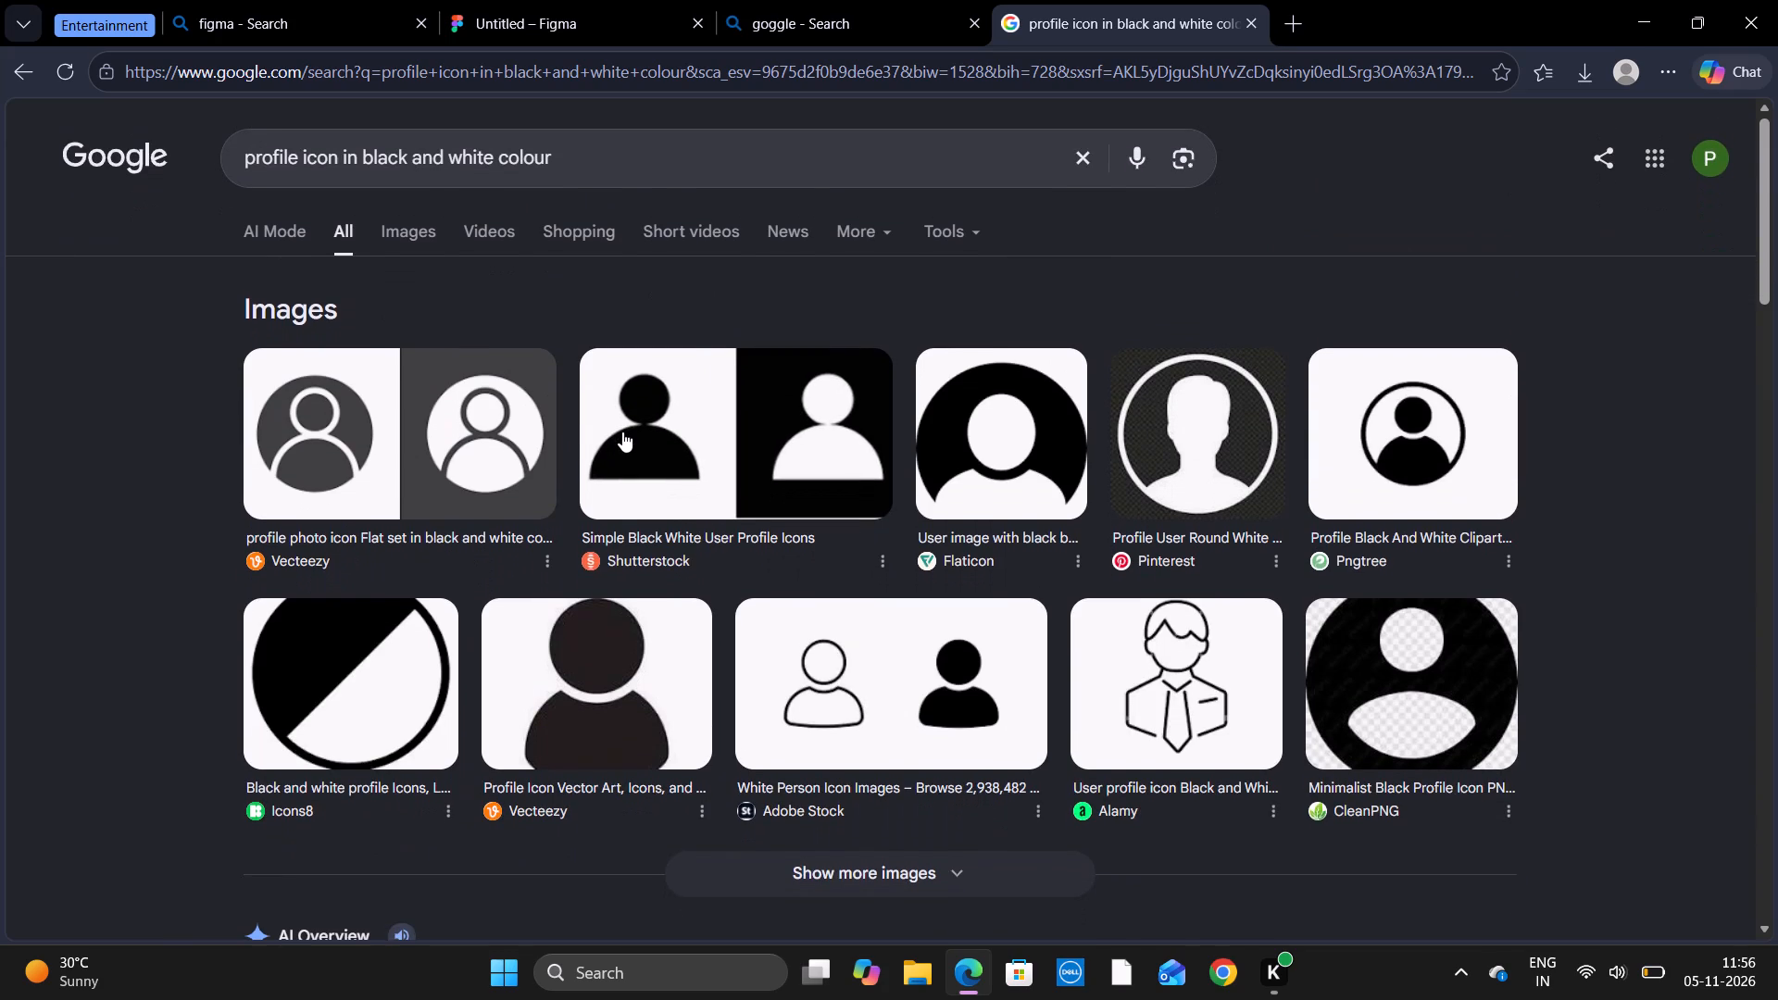
Shorten the Google image query to "profile icon in black" and run the search.
click(555, 163)
key(BackSpace)
key(BackSpace)
key(BackSpace)
key(BackSpace)
key(BackSpace)
key(BackSpace)
key(BackSpace)
key(BackSpace)
key(BackSpace)
key(BackSpace)
key(BackSpace)
key(BackSpace)
key(BackSpace)
key(BackSpace)
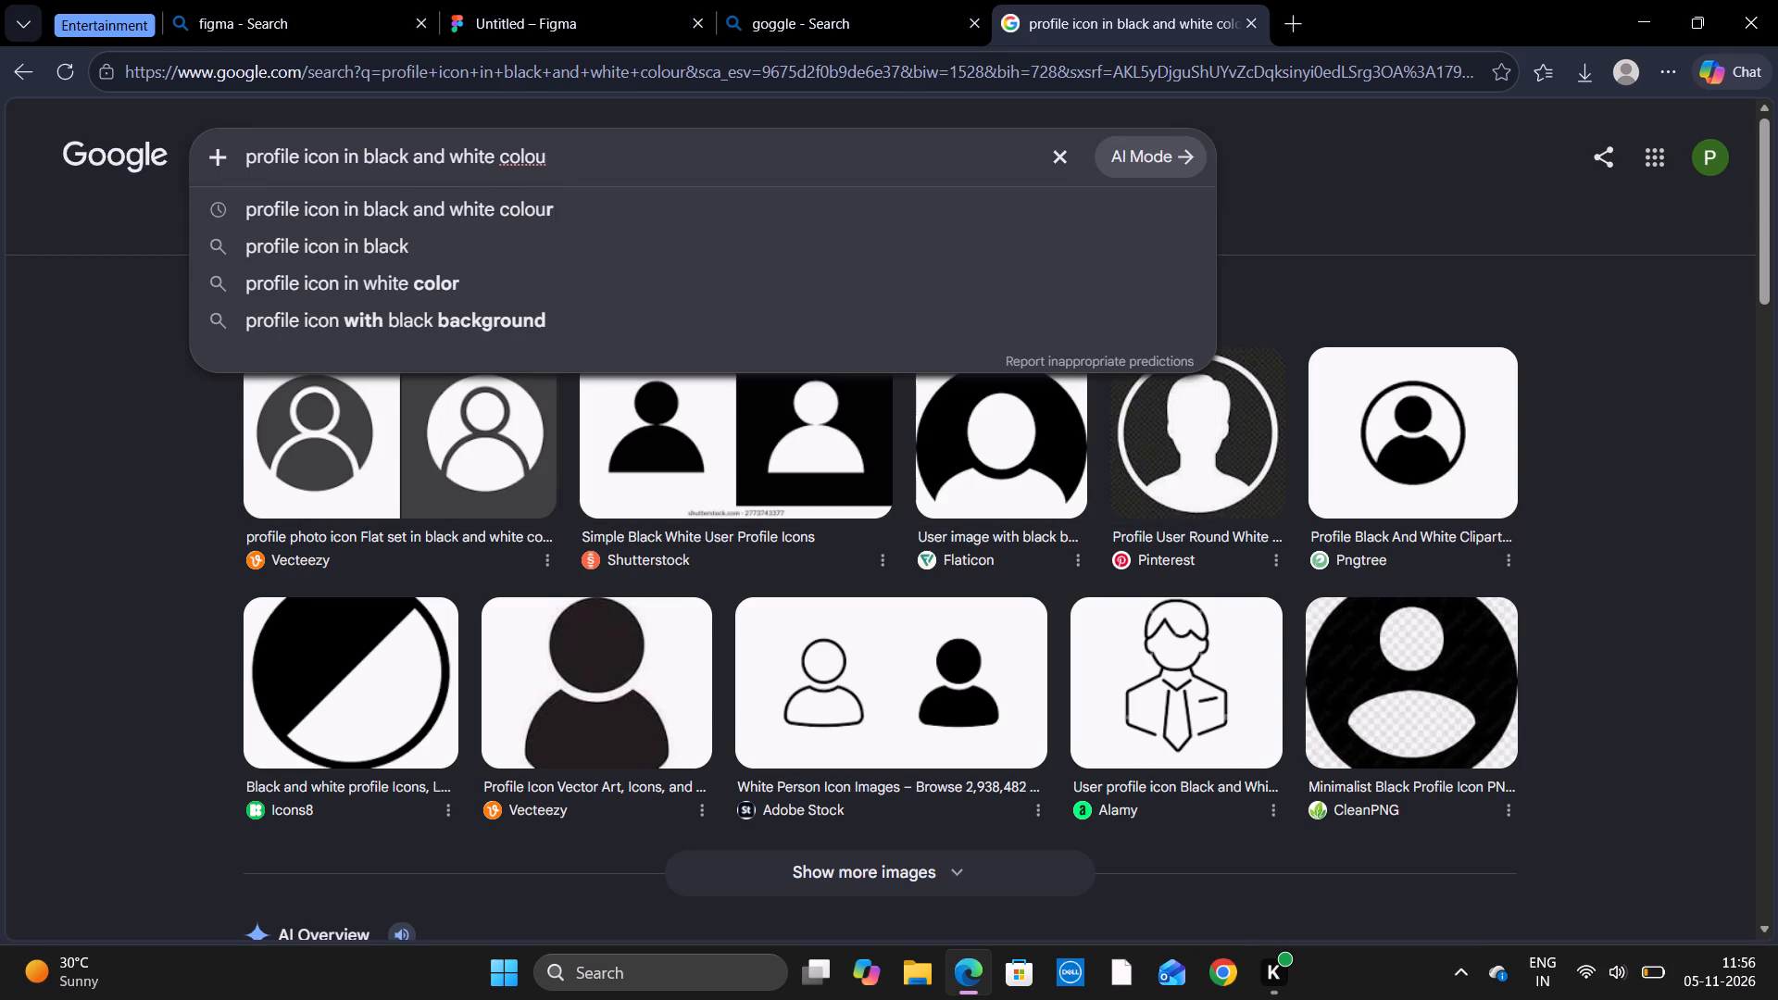
key(BackSpace)
key(BackSpace)
key(Return)
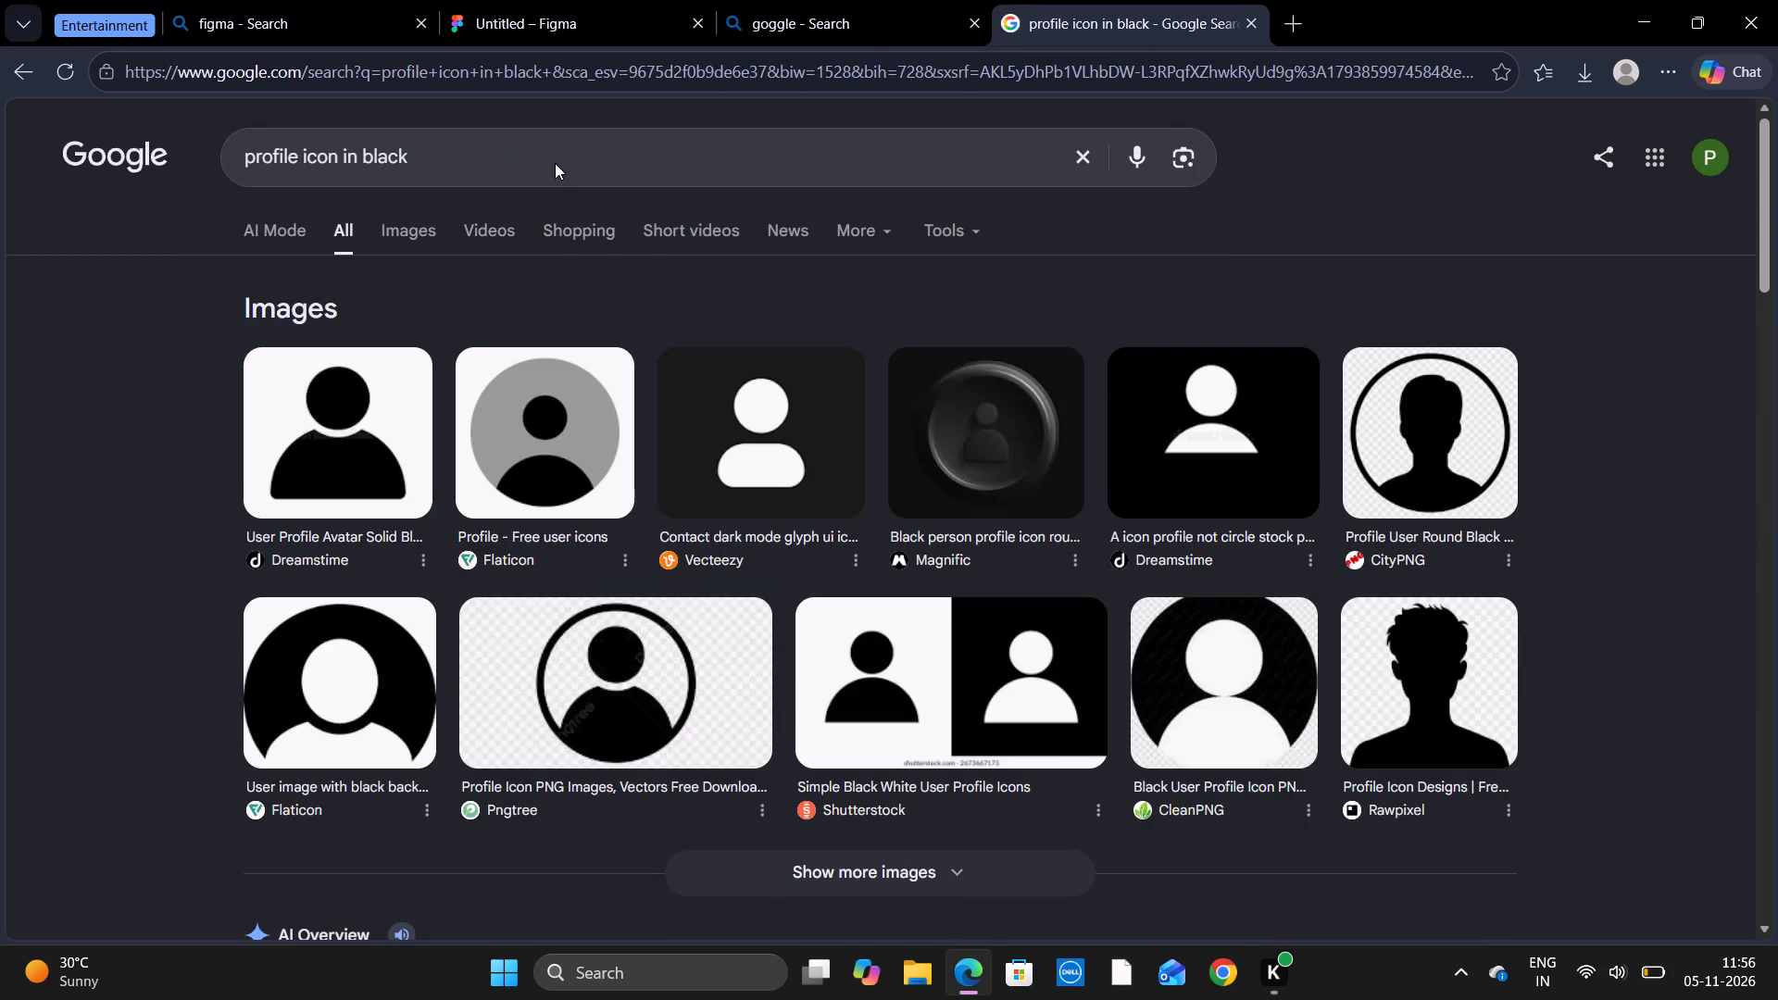
Refine the Google search to profile icons in black border.
click(432, 177)
key(space)
text(boredr)
key(Return)
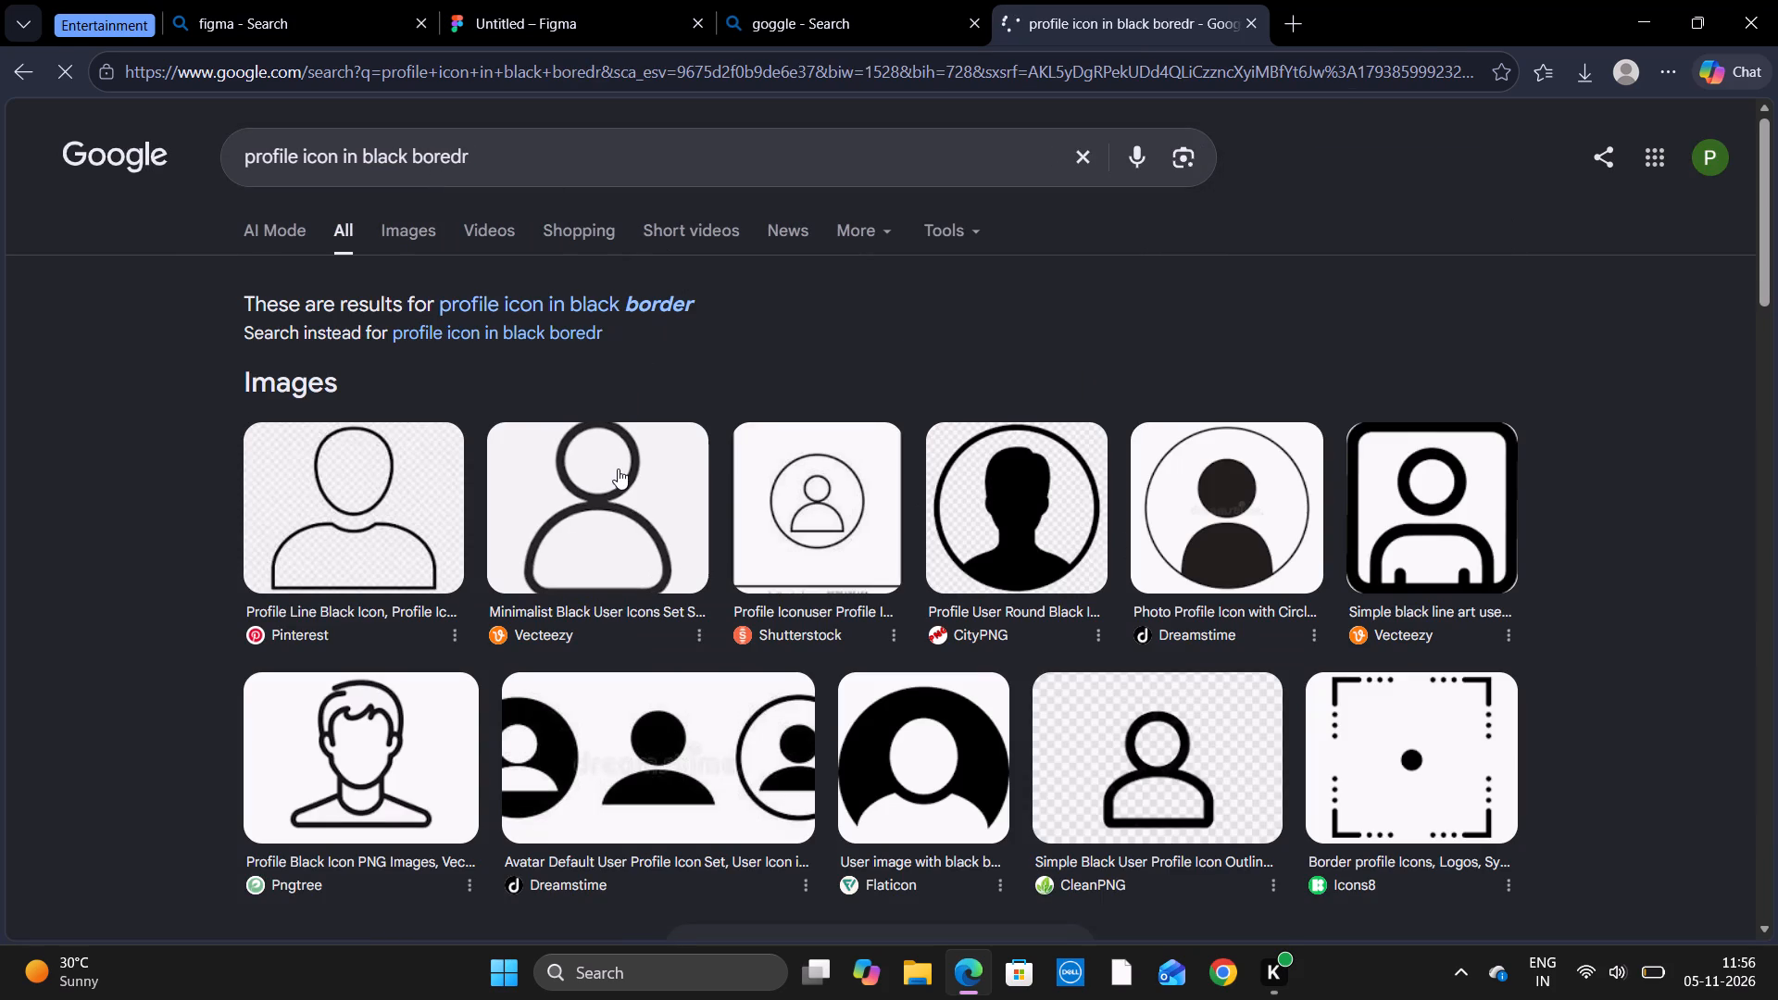
Copy the Minimalist Black User Icons image from the Google results, paste it into the Figma home screen, and shrink it to 43 × 33.
right_click(618, 469)
click(683, 569)
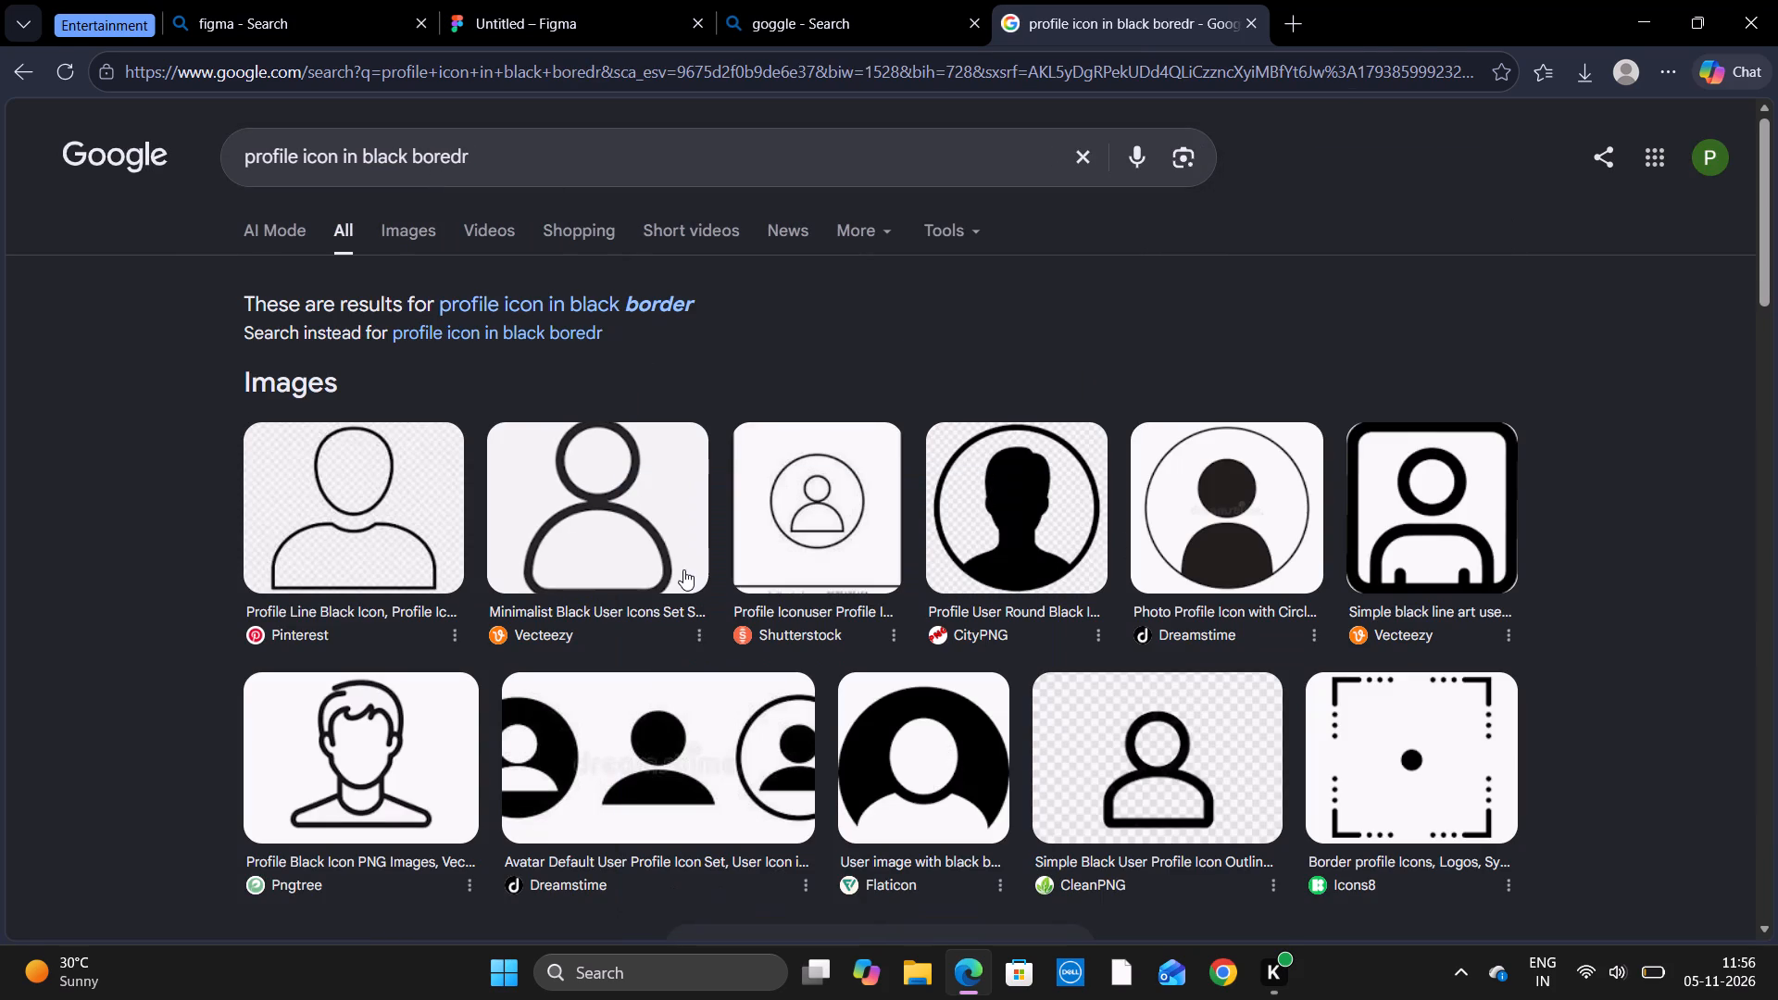
click(497, 10)
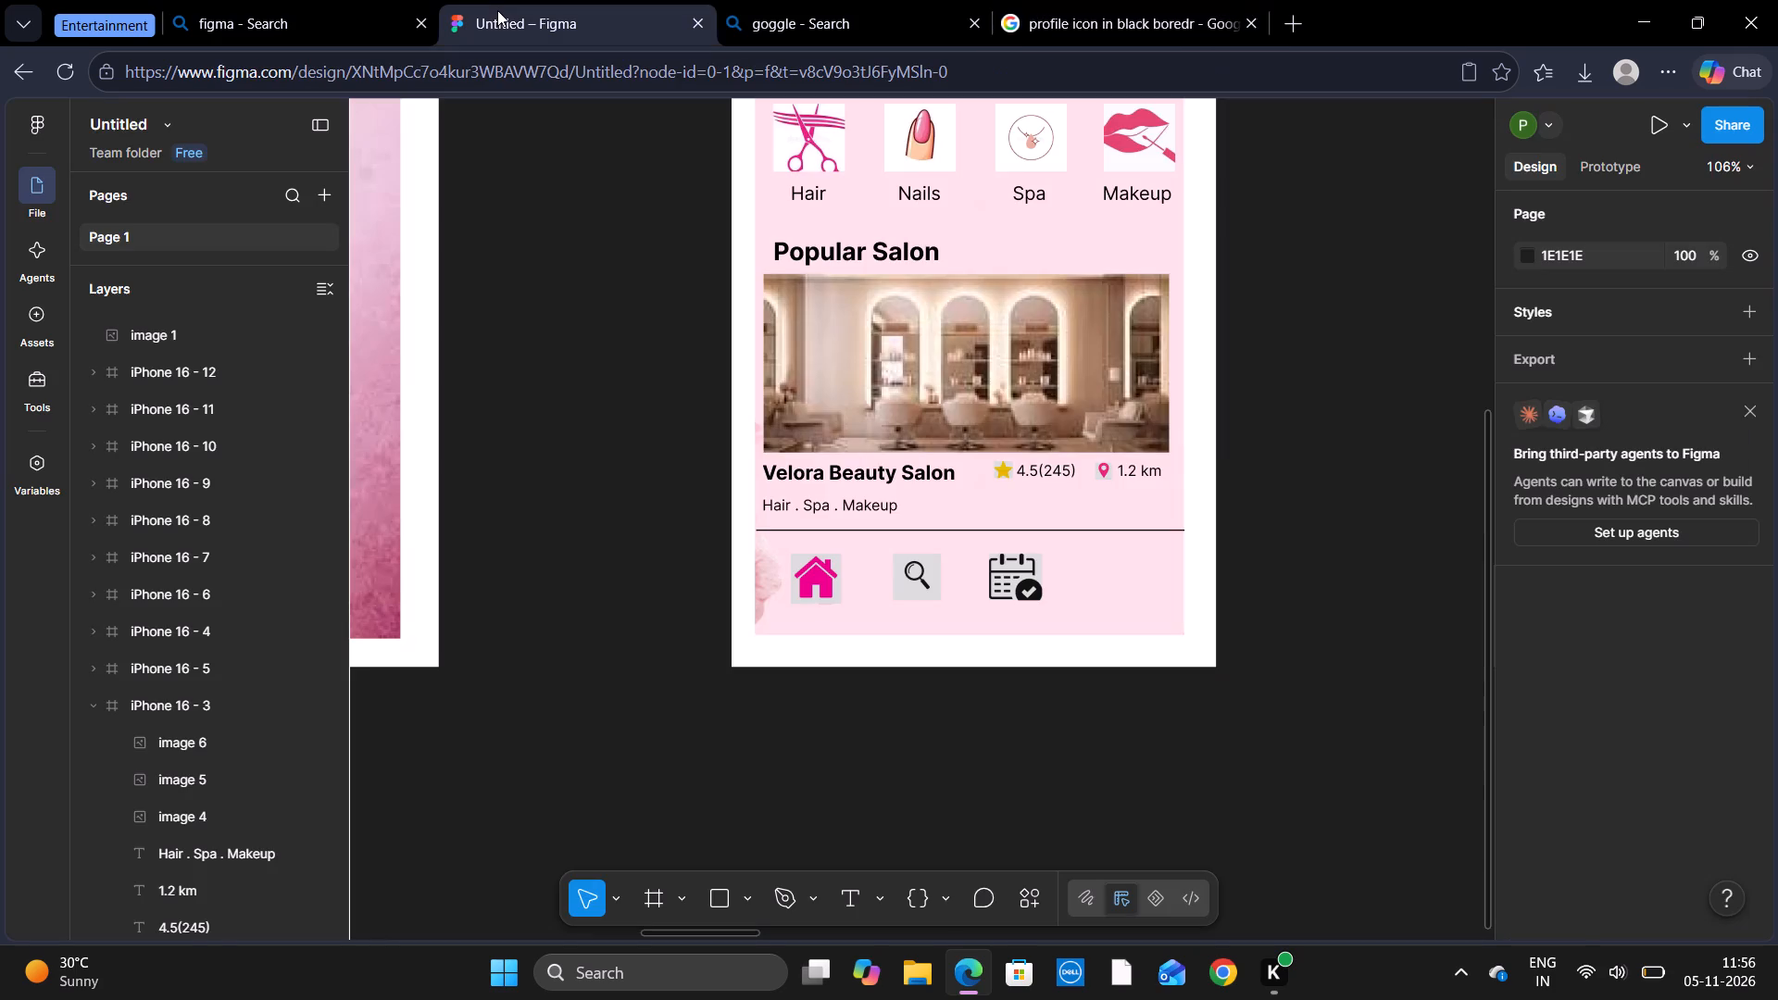
key(ctrl+v)
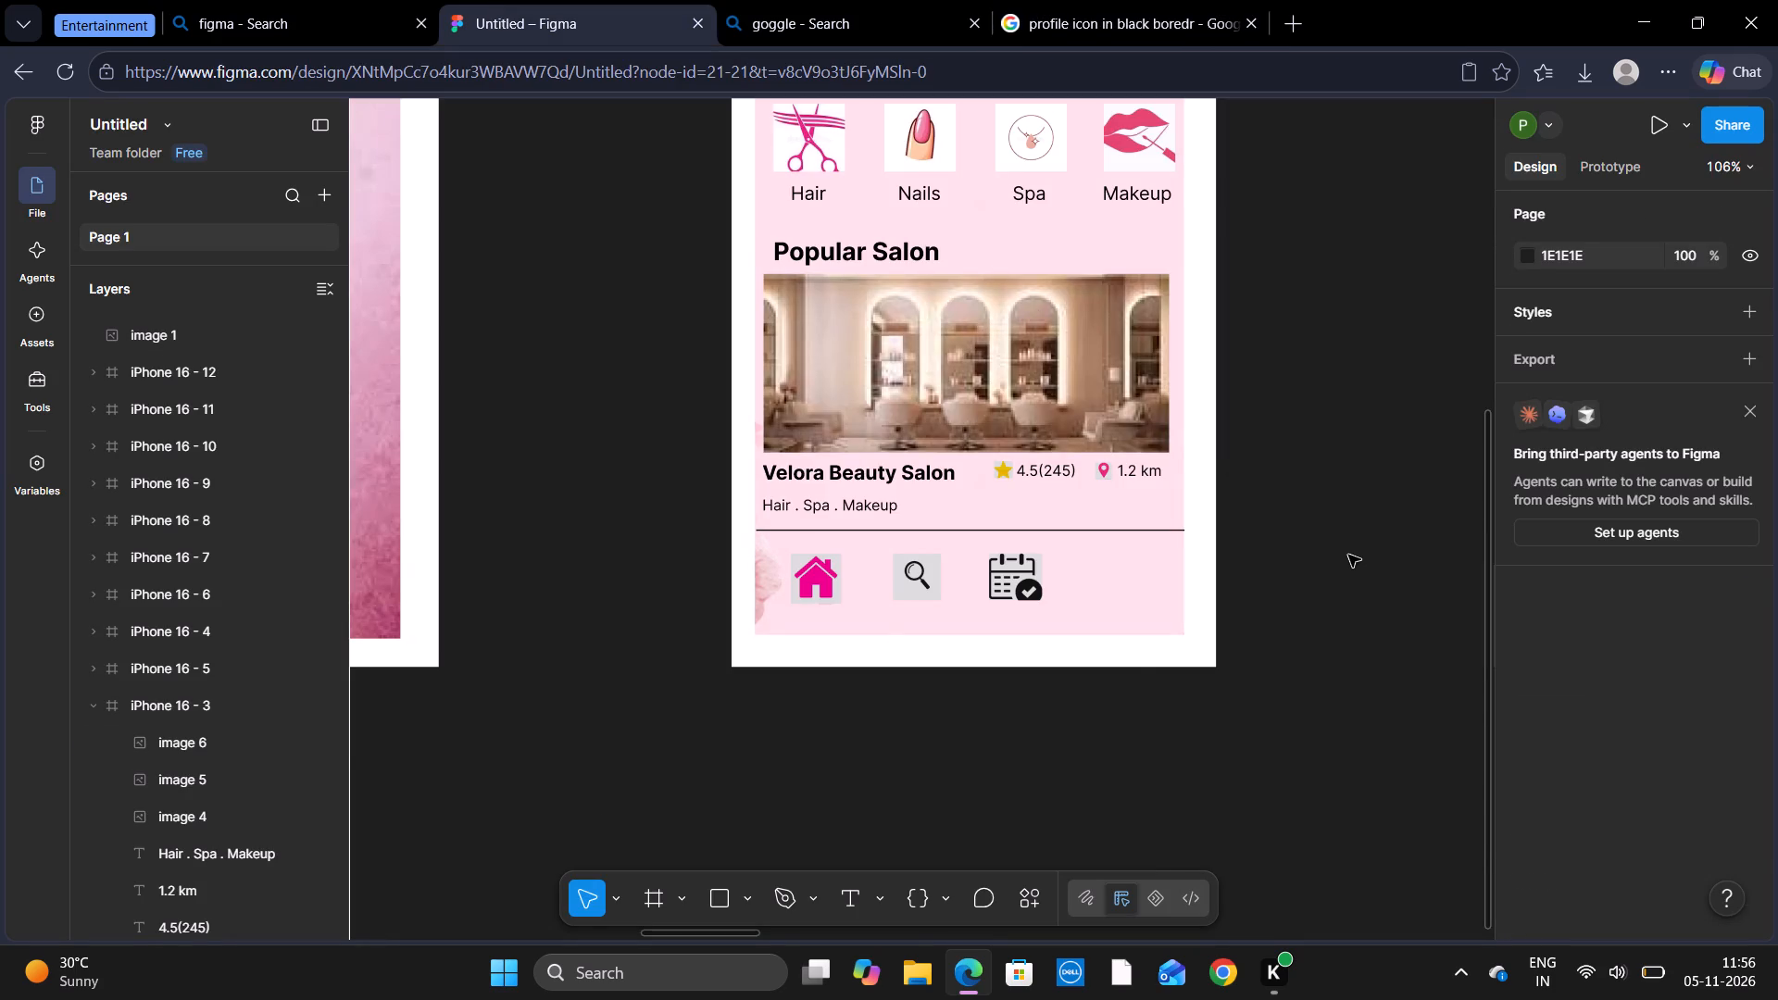
drag(808, 428, 995, 569)
Lower the profile icon image's contrast to the minimum so its white background turns grey.
click(1525, 774)
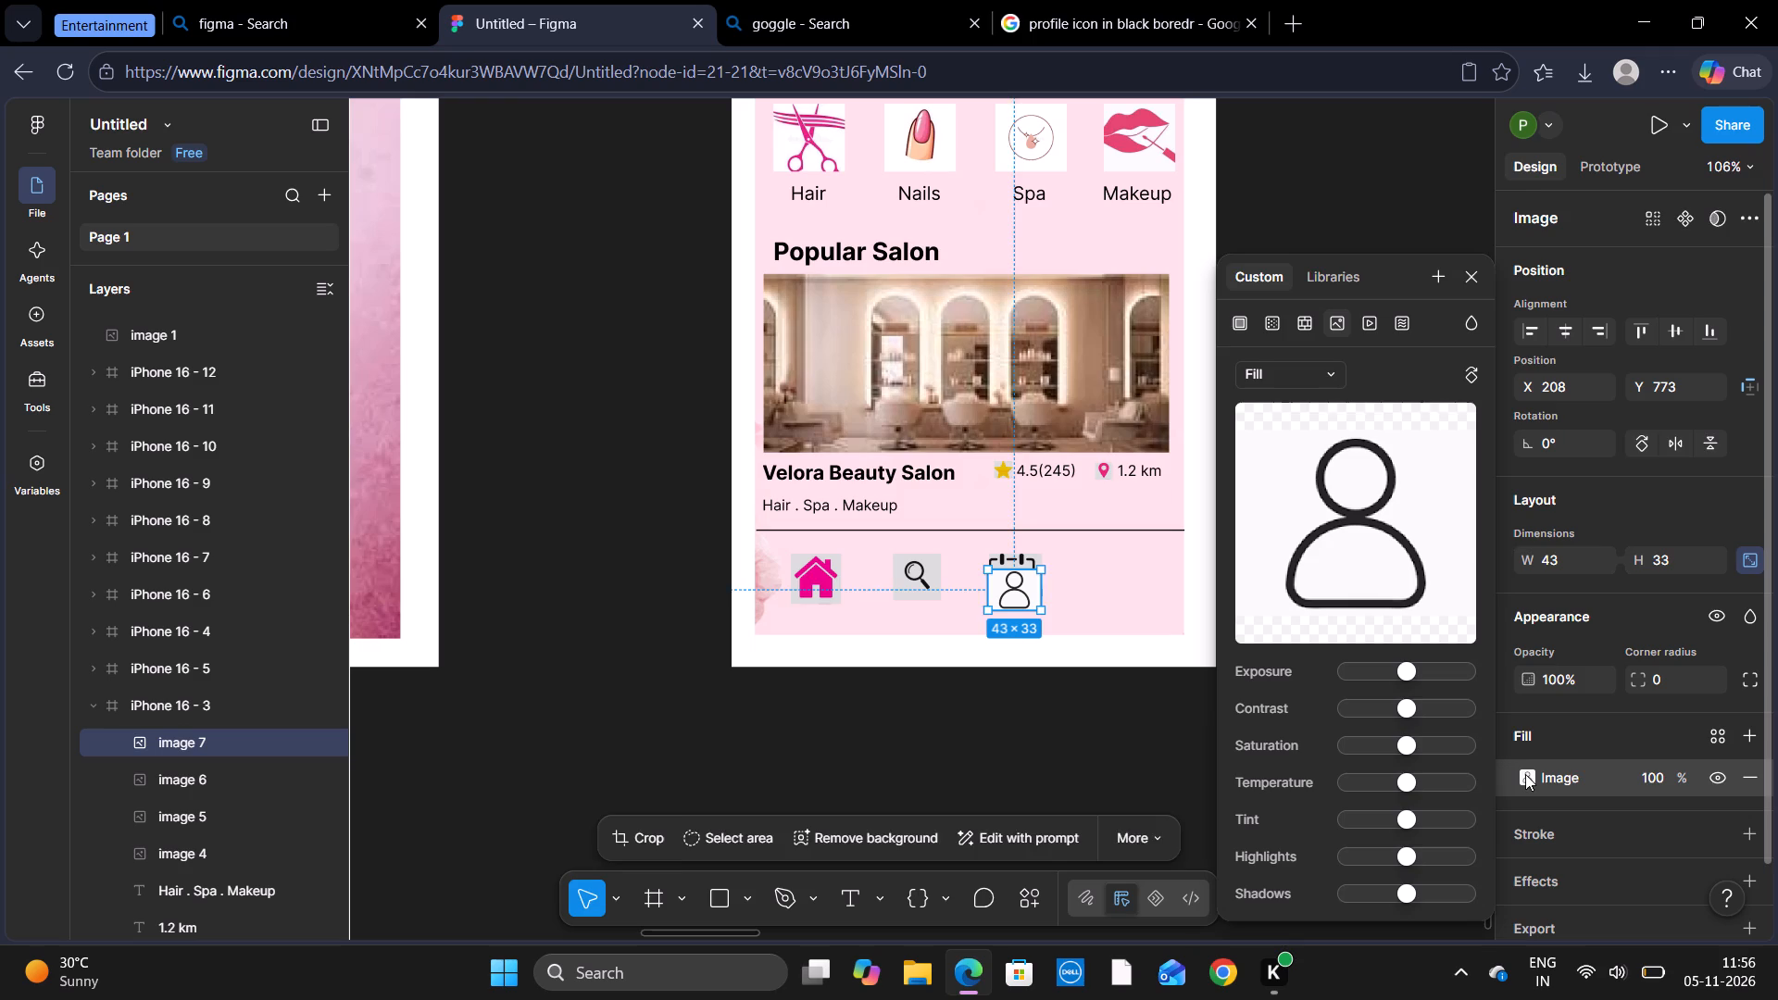
click(1348, 709)
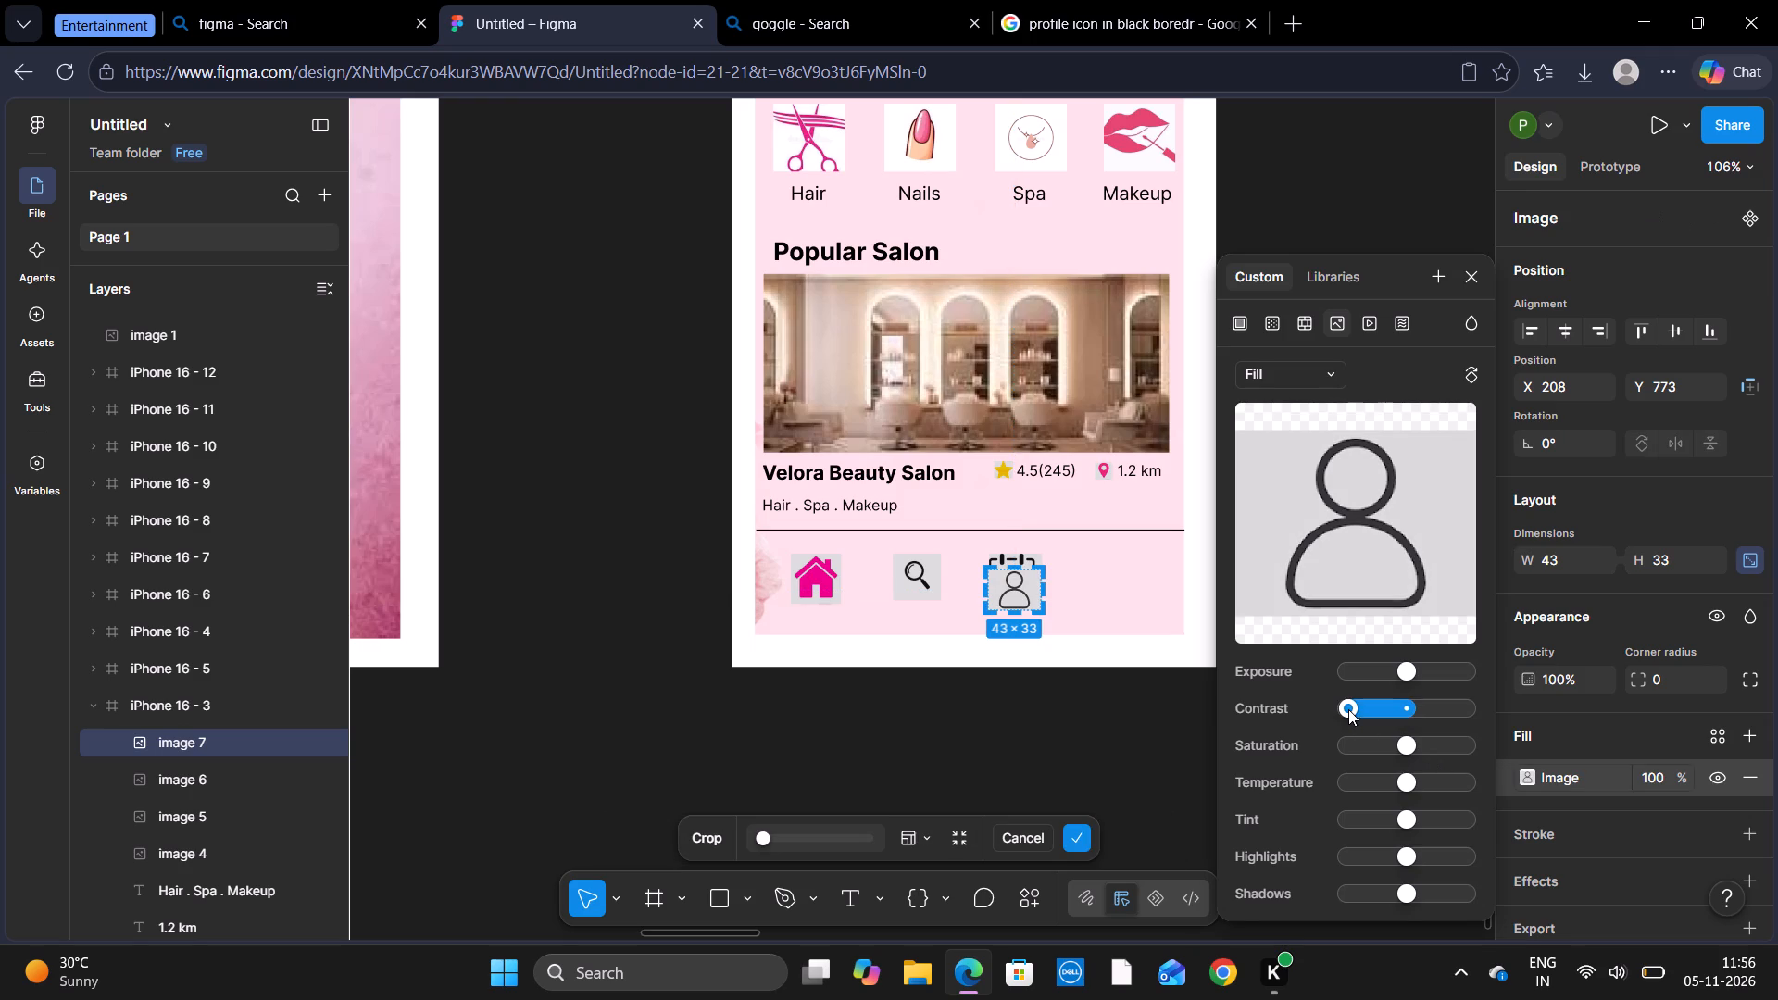
click(1479, 282)
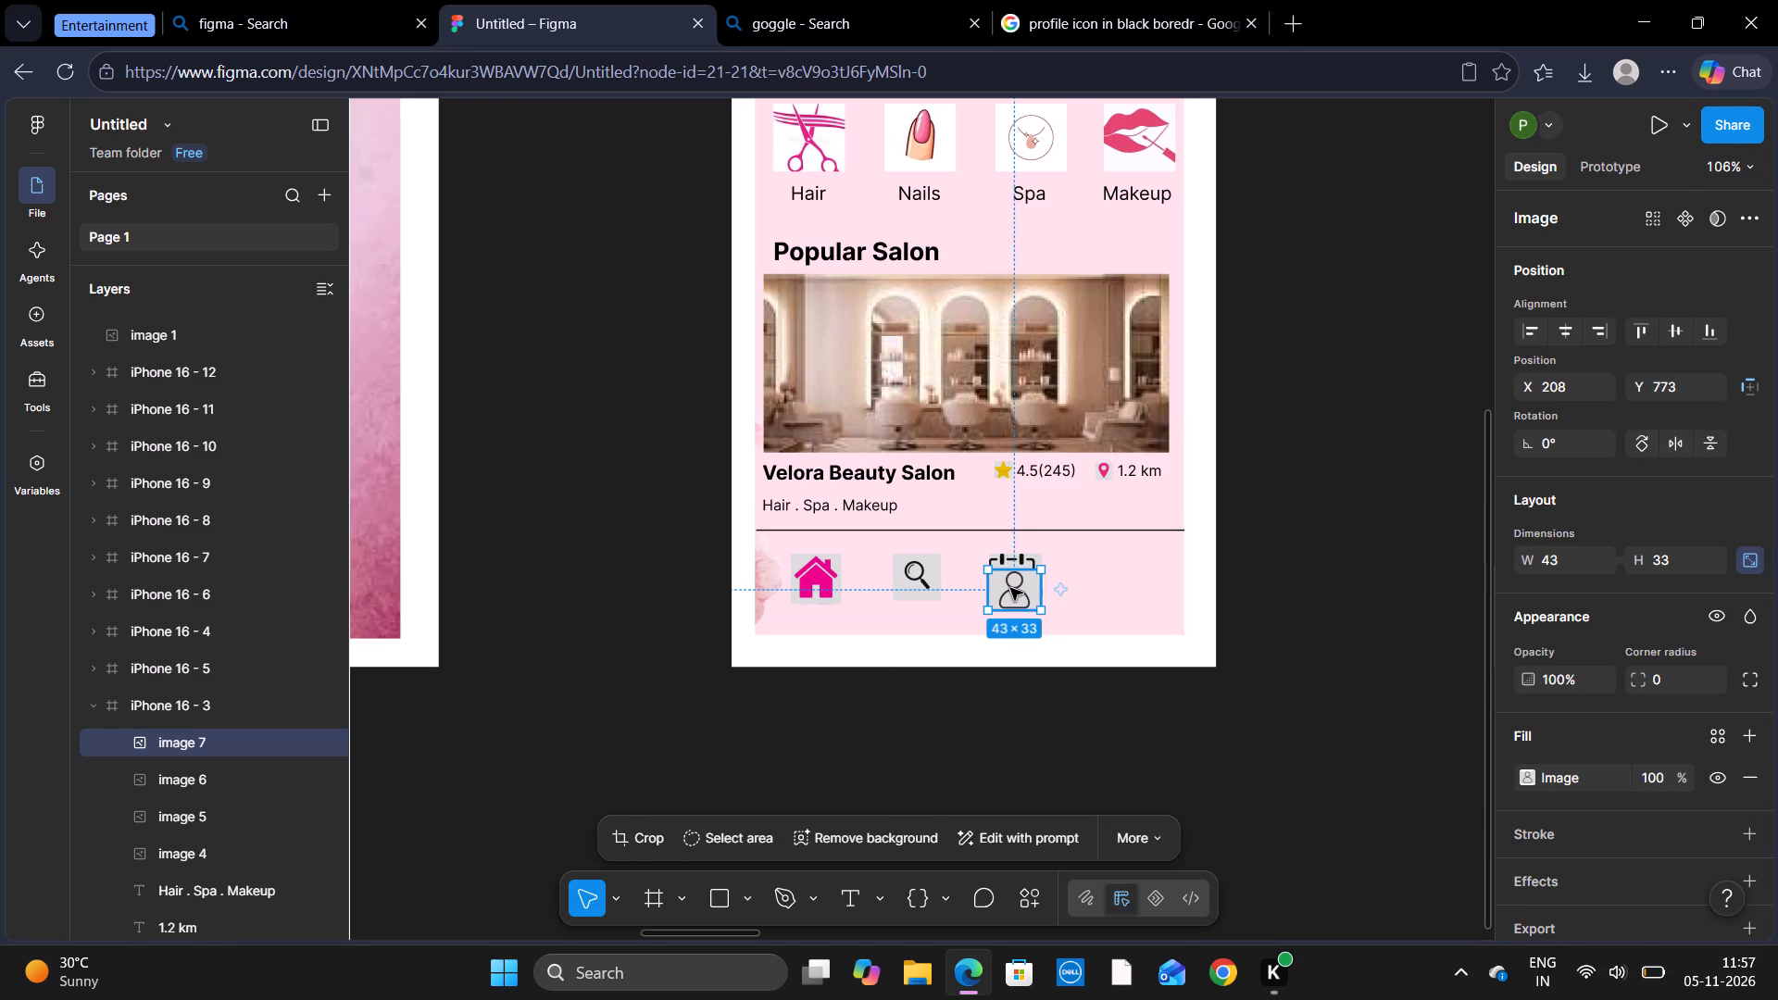
Move the profile icon to the end of the bottom row, after the booking icon, at X 287, Y 760.
drag(1010, 588, 1105, 573)
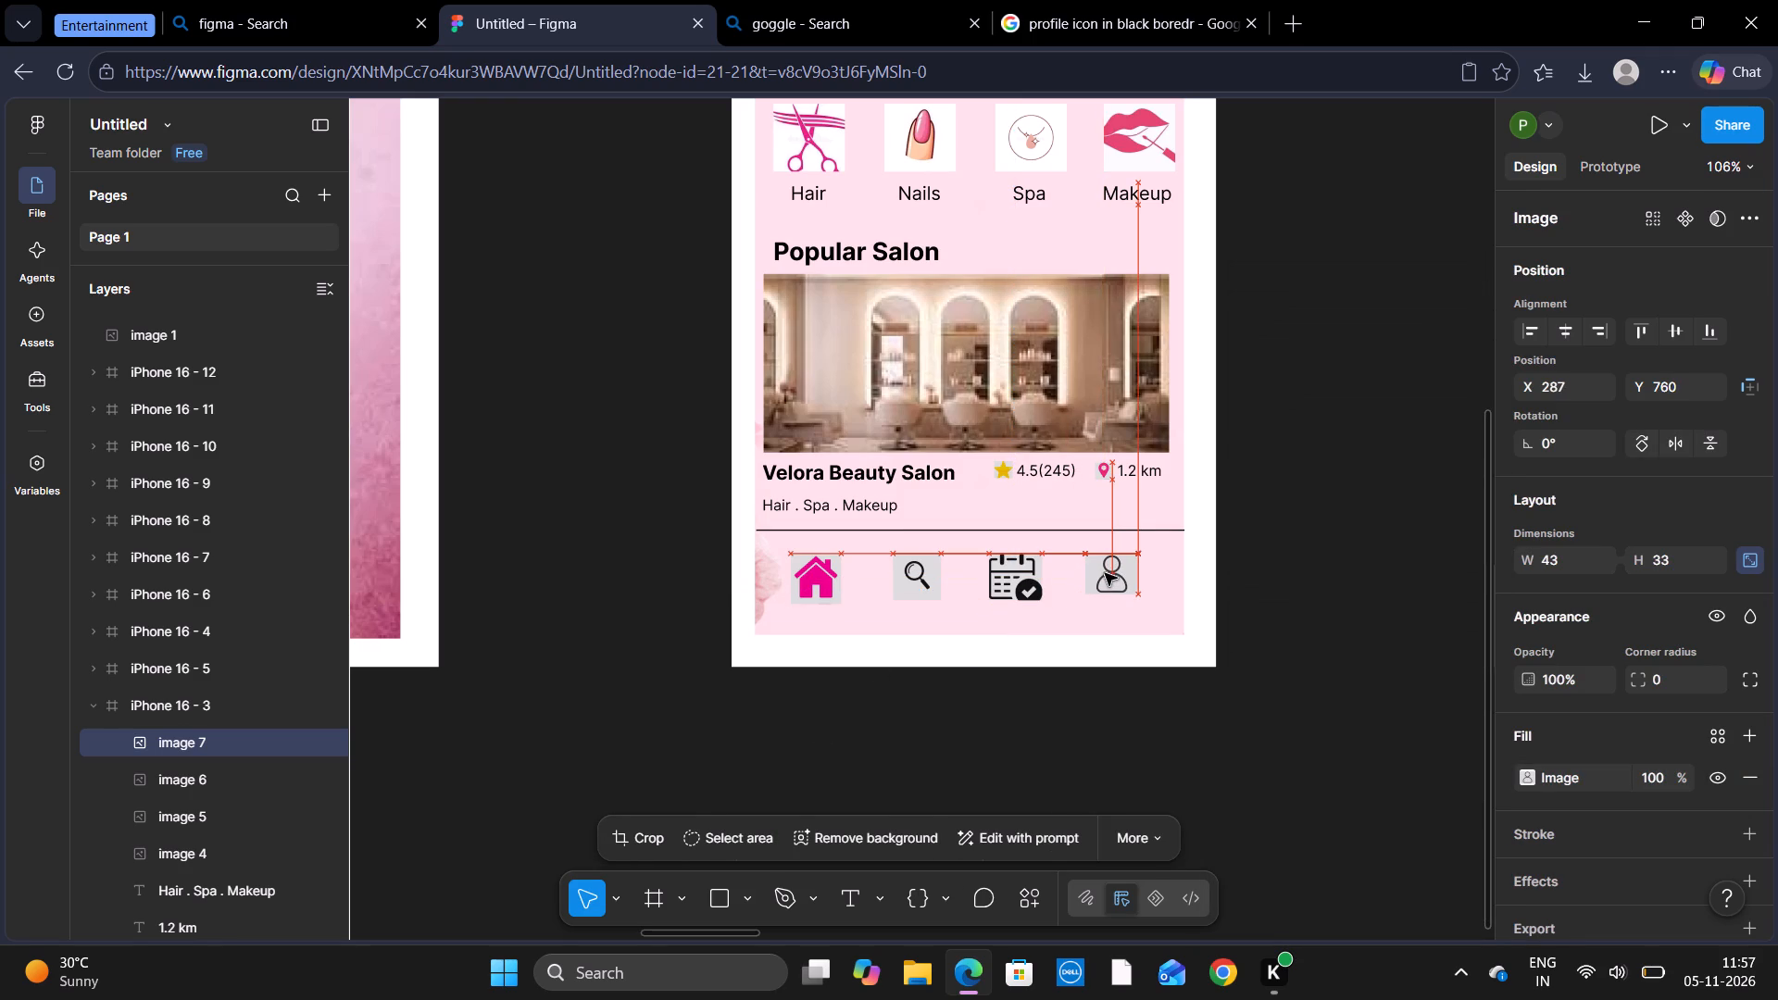
drag(1105, 573, 1106, 573)
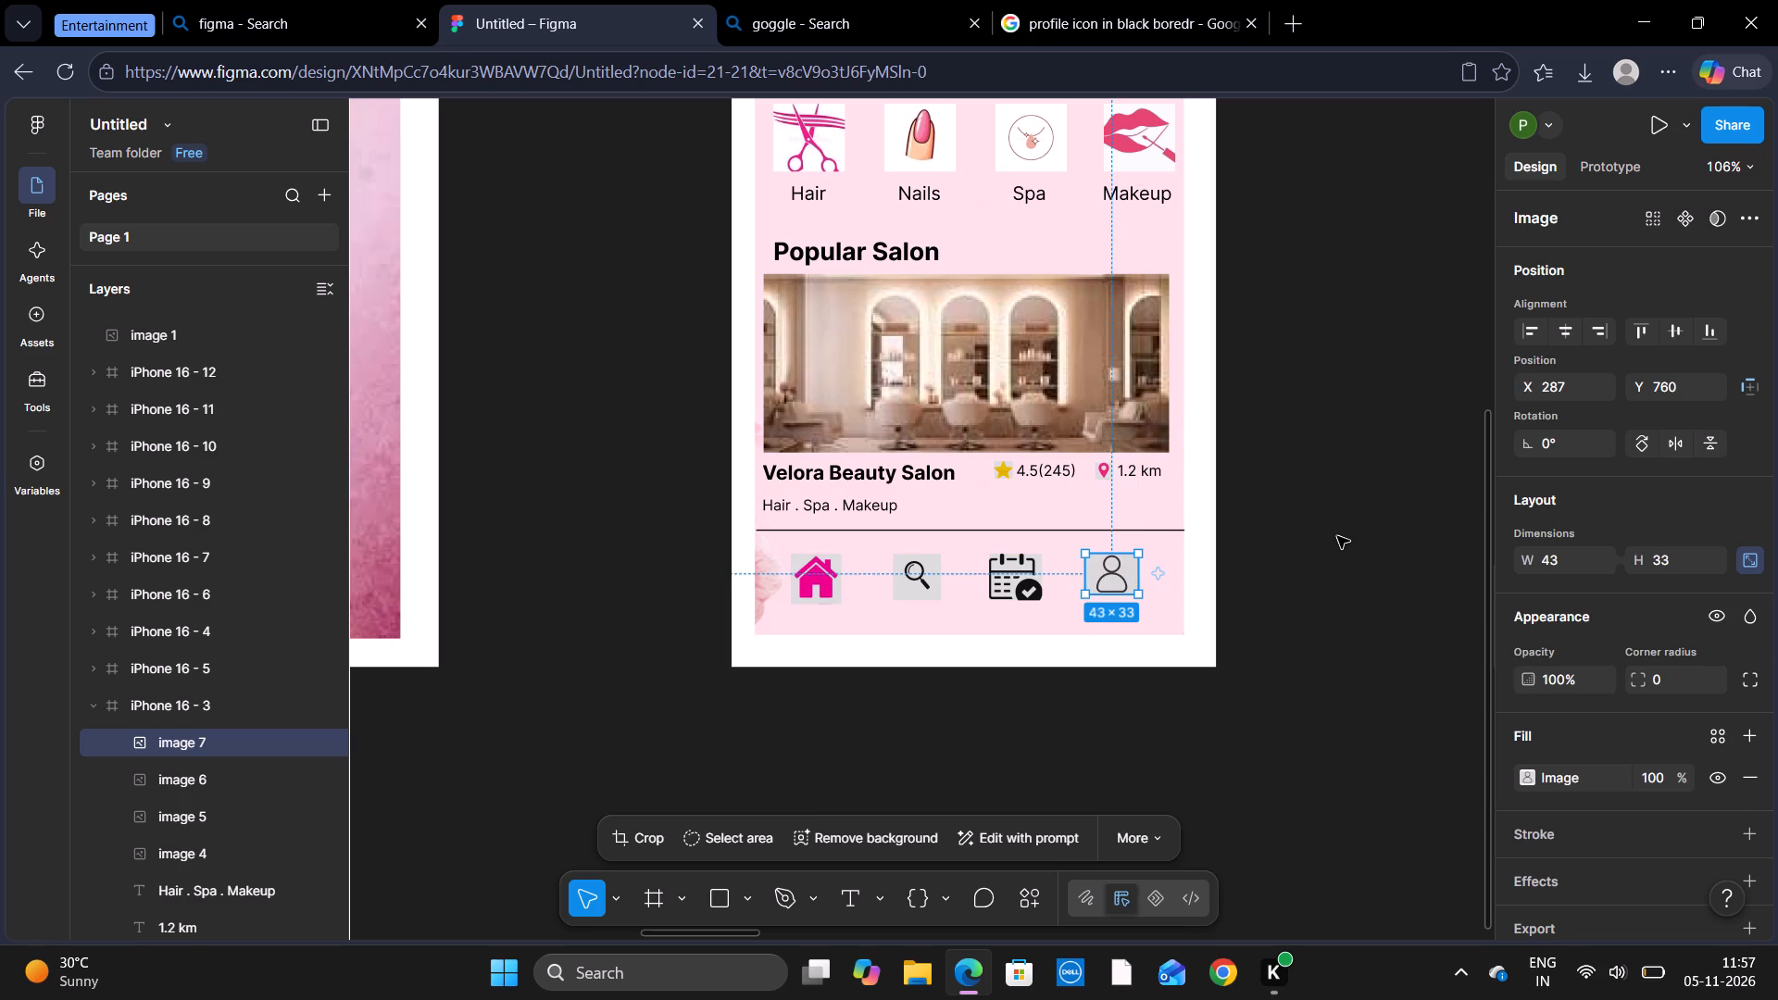
click(1346, 536)
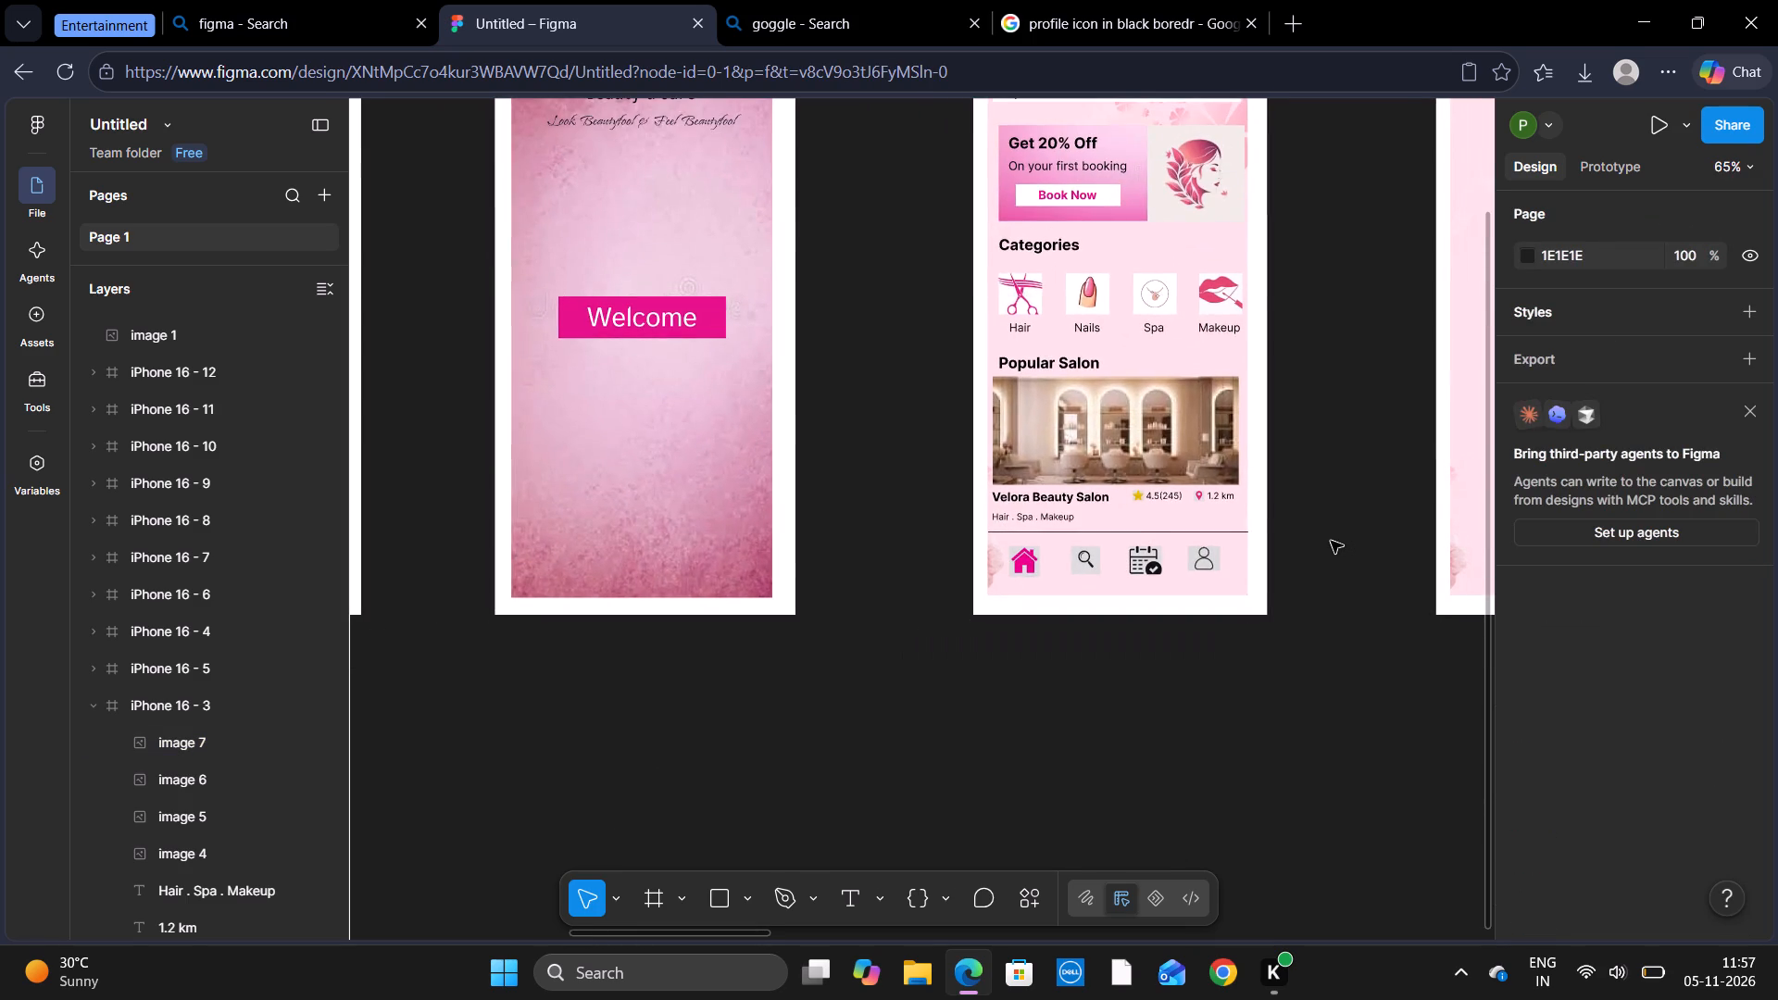
Save the Figma design file with the completed home screen.
scroll(1331, 541, up, 1)
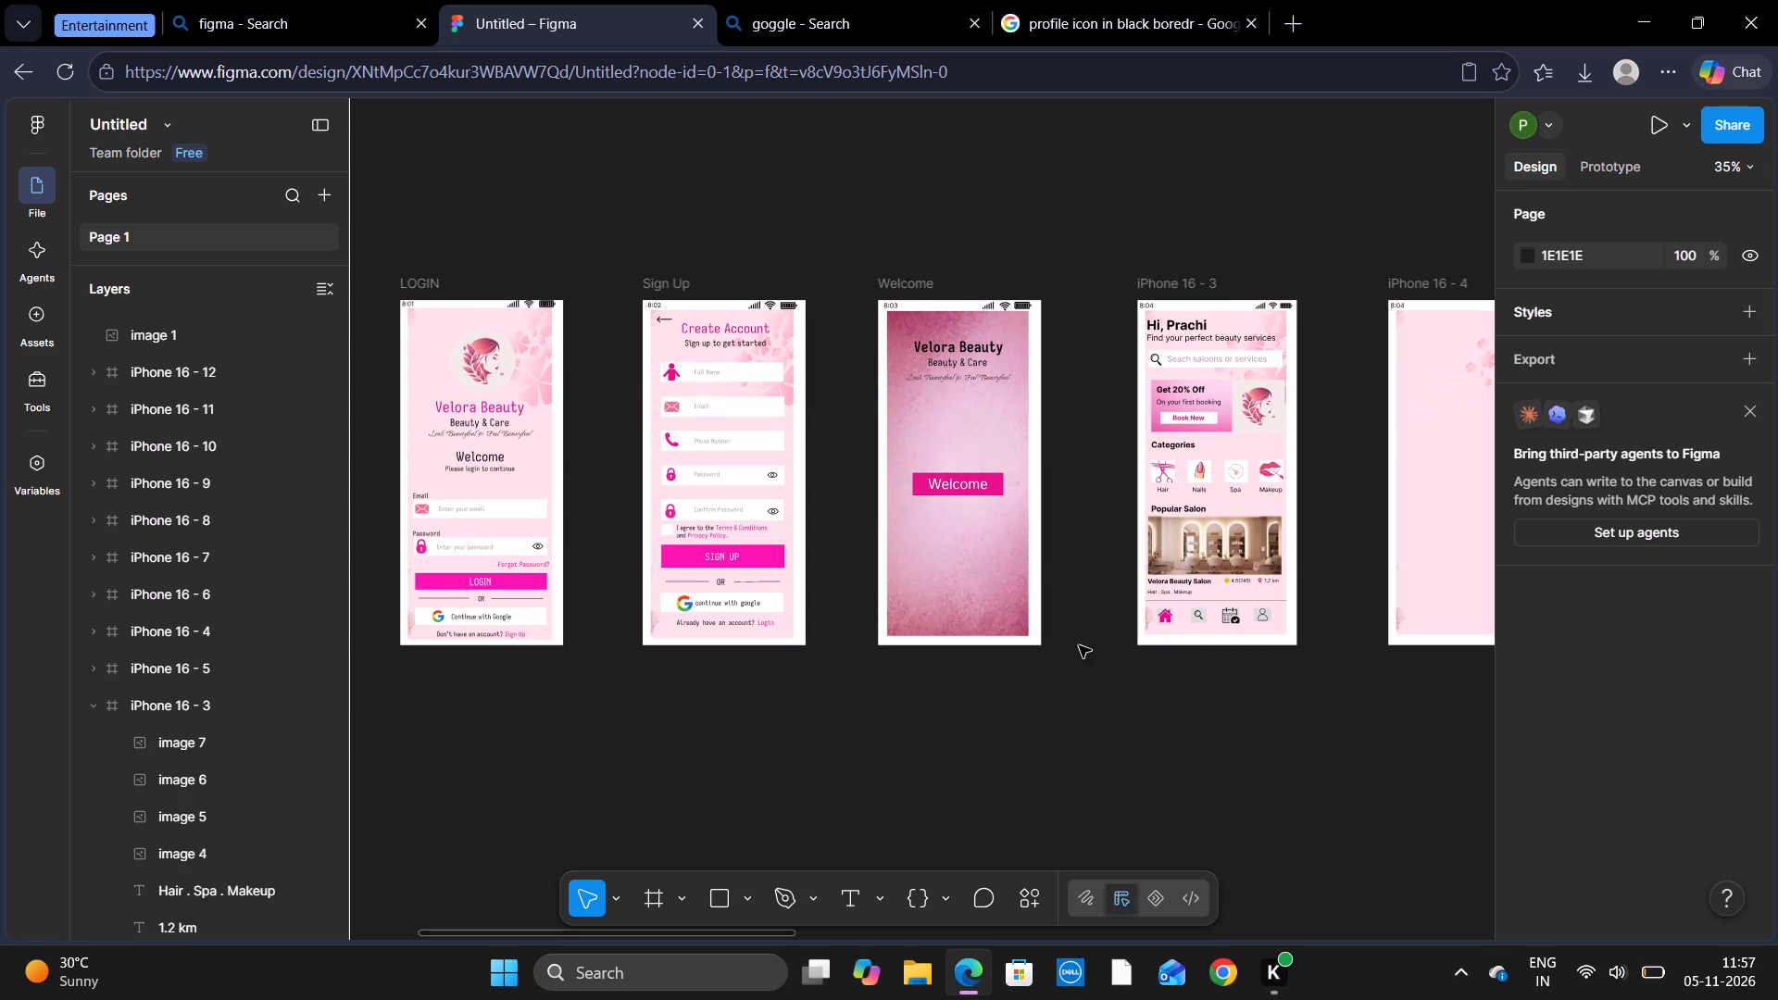
key(ctrl+s)
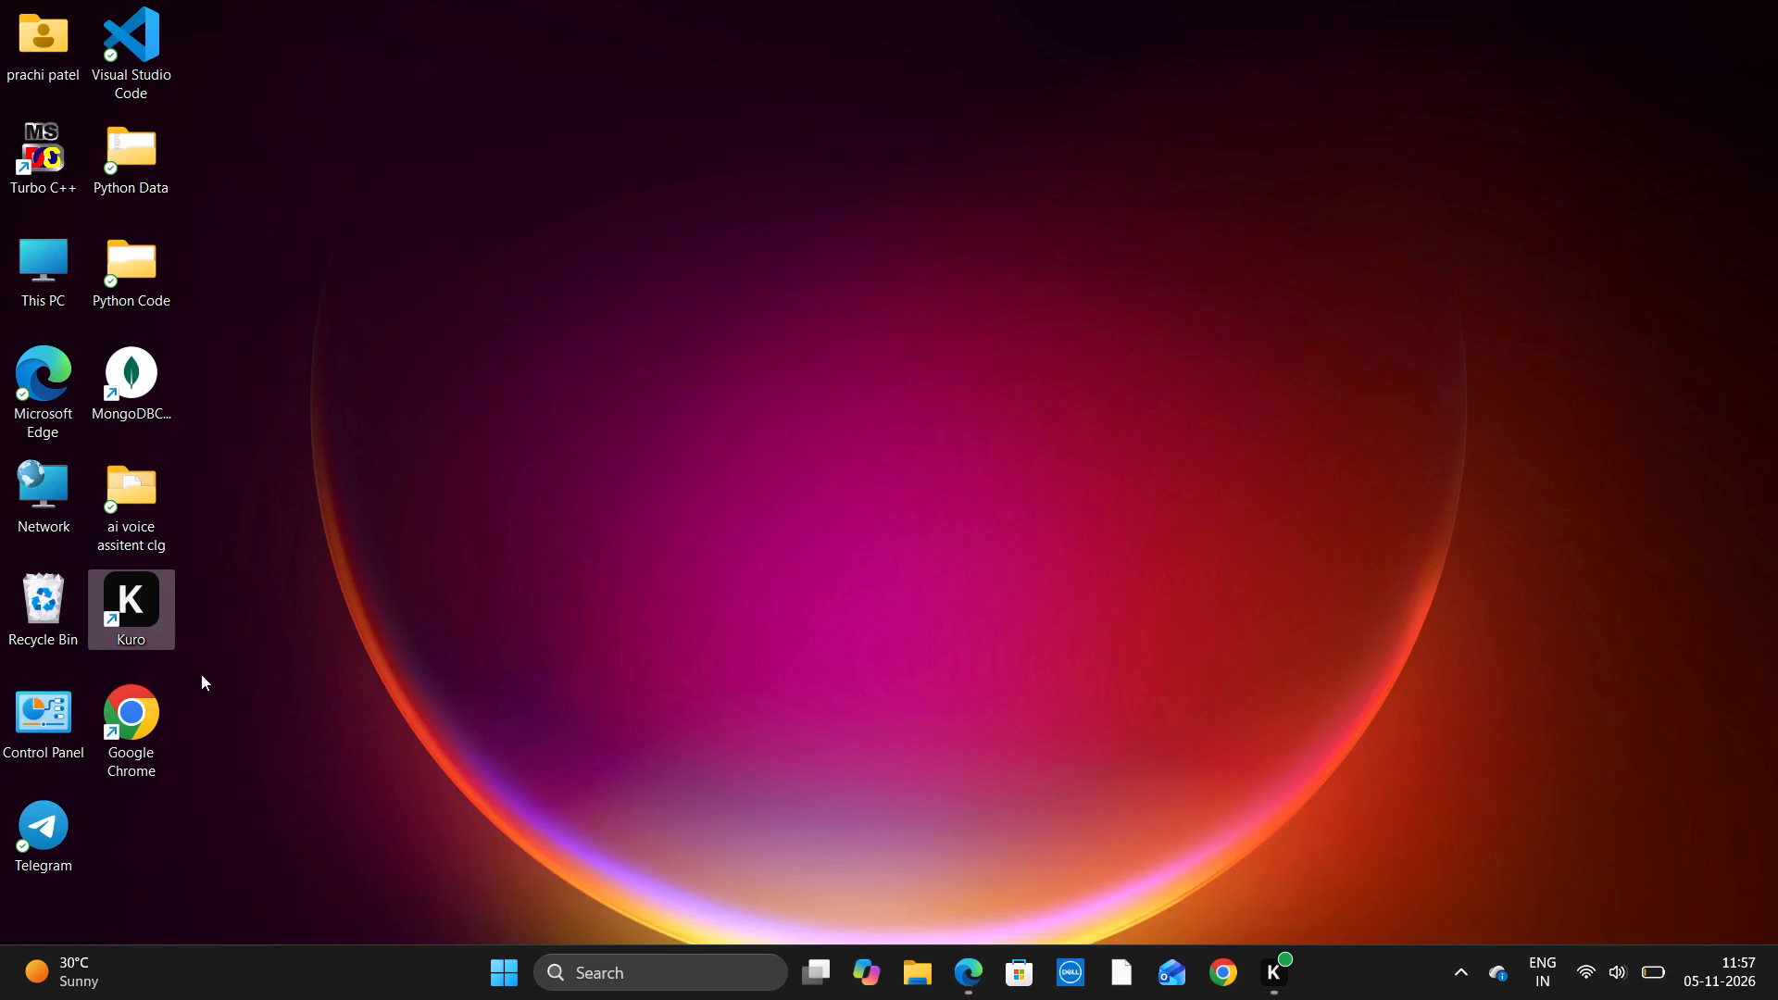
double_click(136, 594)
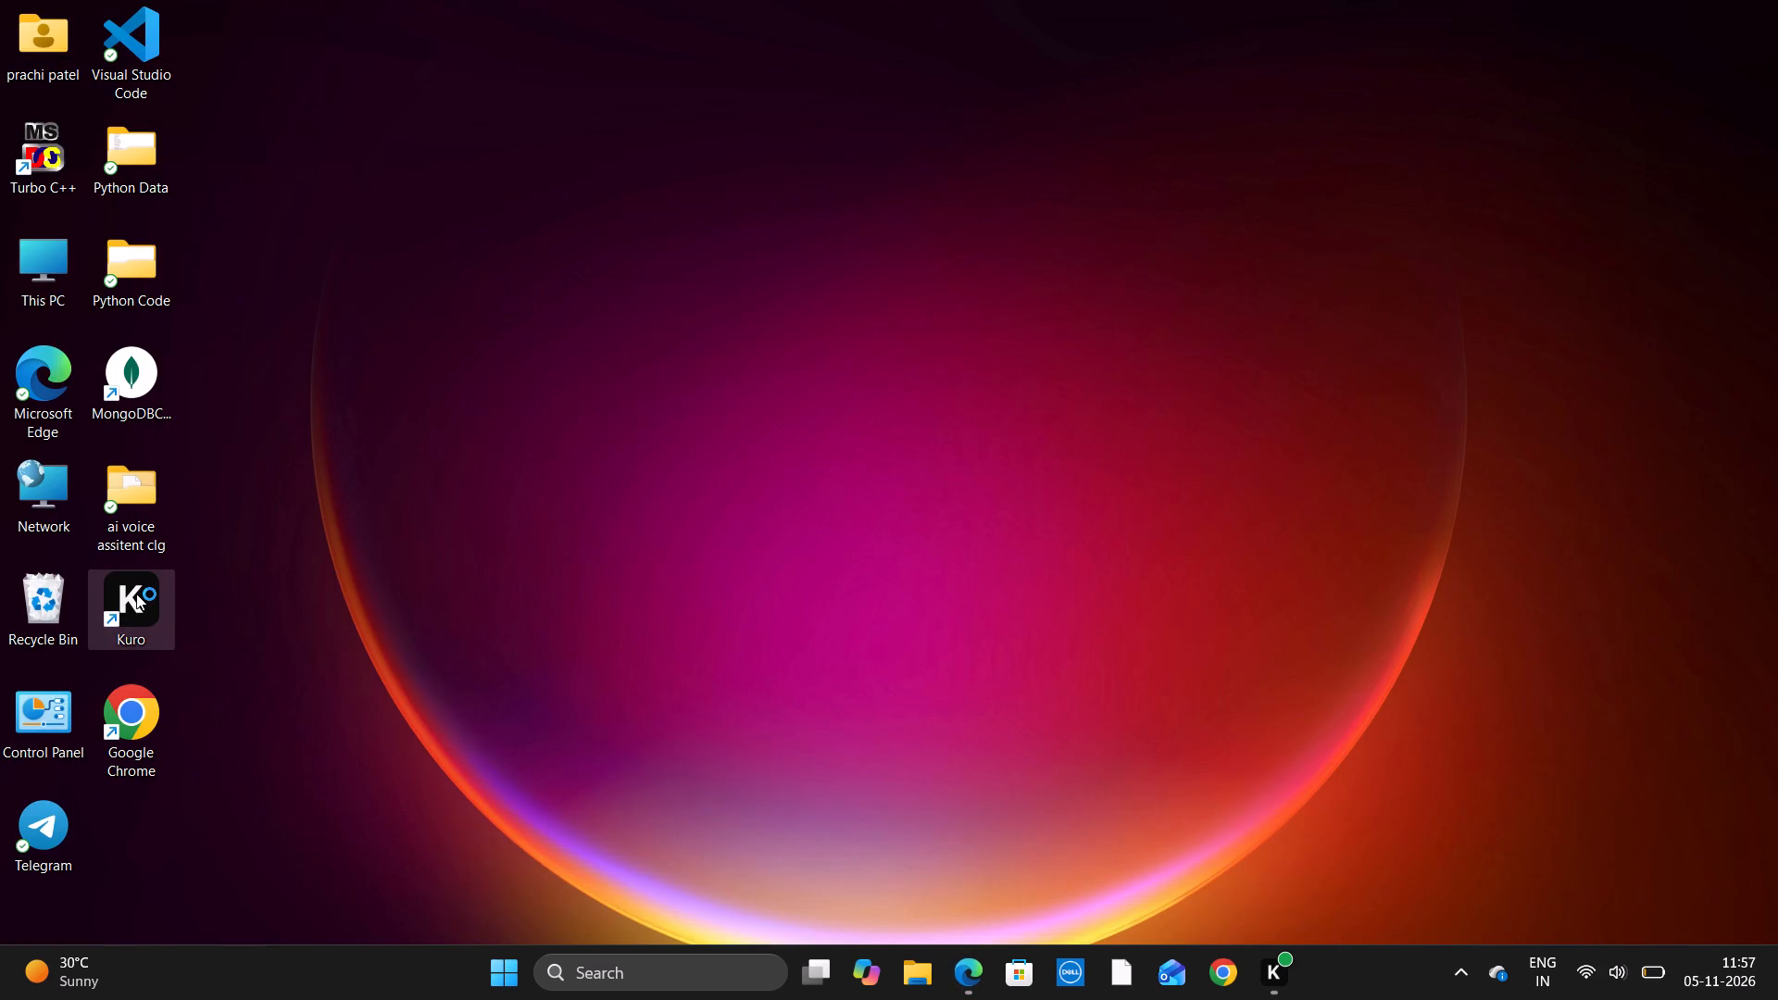